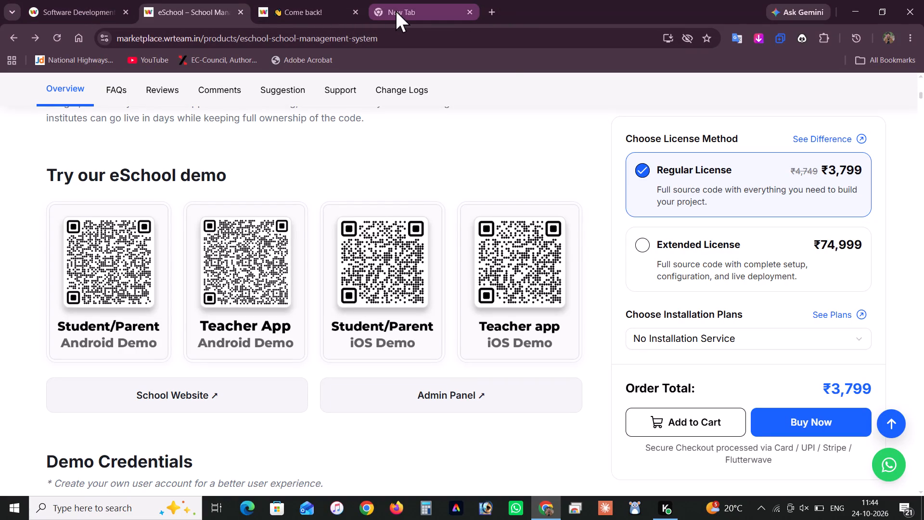
Go to the WRTeam Marketplace from the company's home page and open the preview of the eTaxi product.
left_click(86, 7)
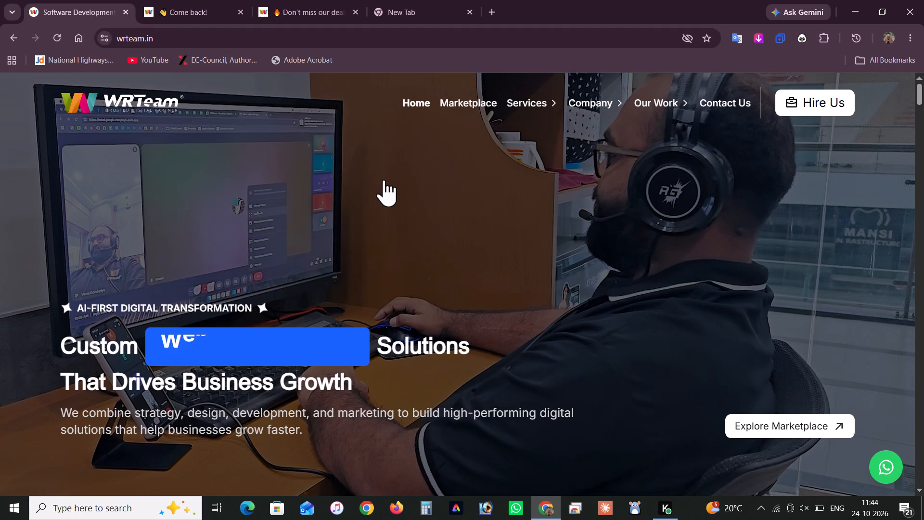
left_click(484, 103)
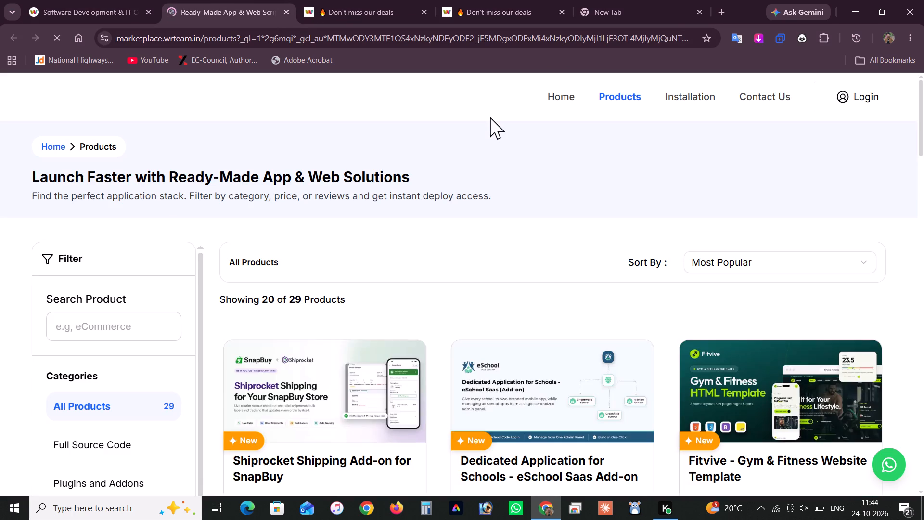
scroll(516, 205, "down", 10)
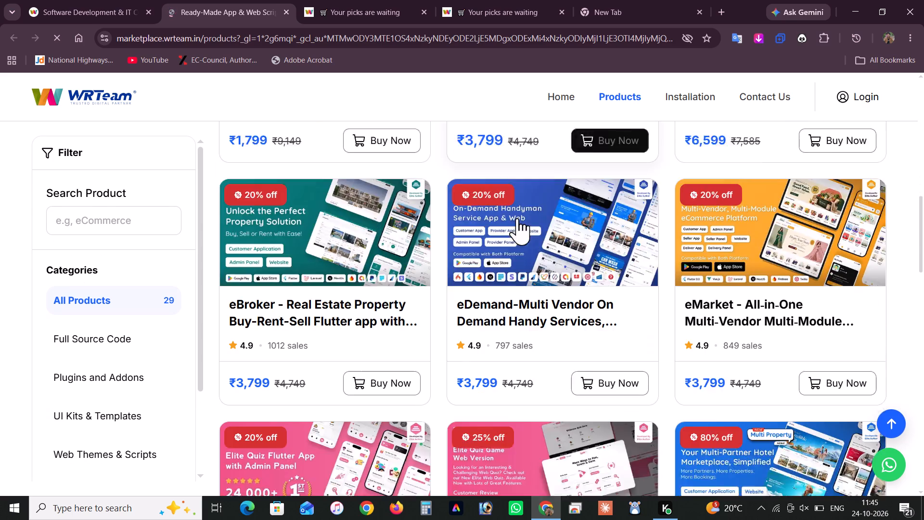
scroll(517, 218, "down", 2)
scroll(390, 247, "down", 2)
left_click(343, 236)
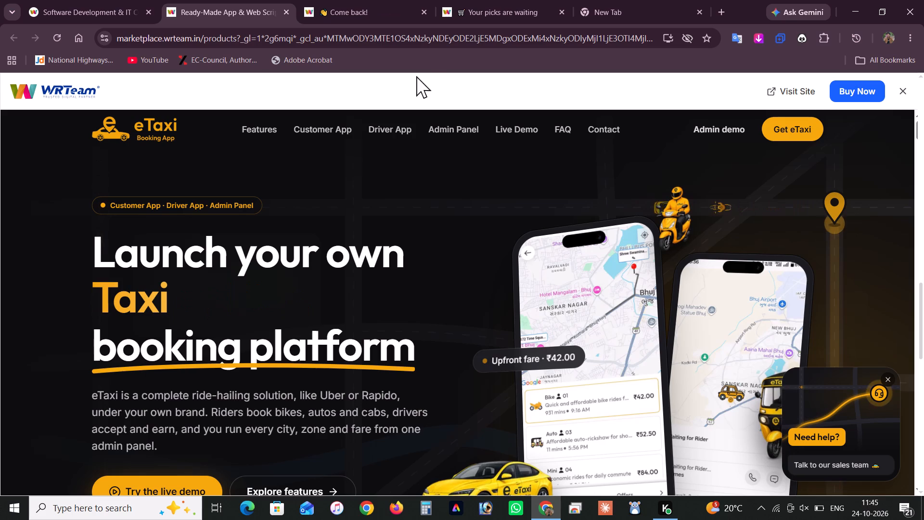
Examine the eTaxi landing page's introduction and its range of ride types from bike to premium luxury.
scroll(416, 76, "up", 1)
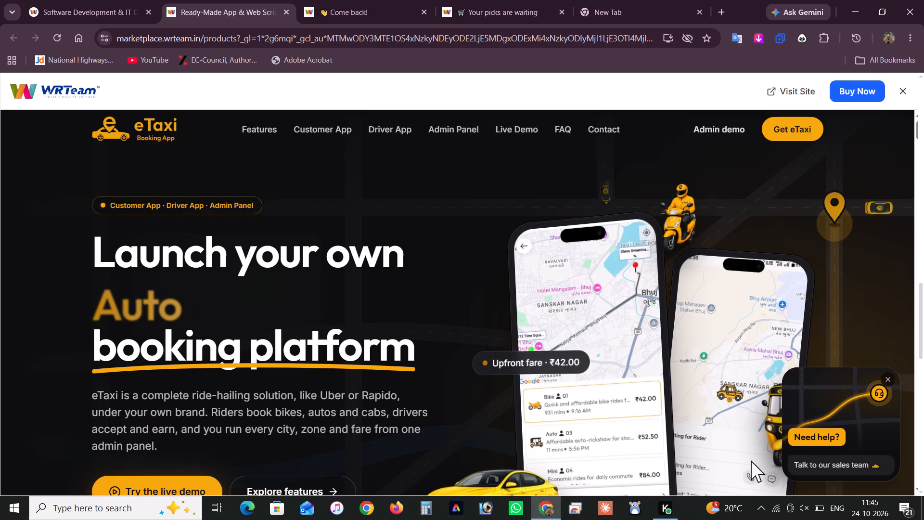
scroll(497, 314, "down", 3)
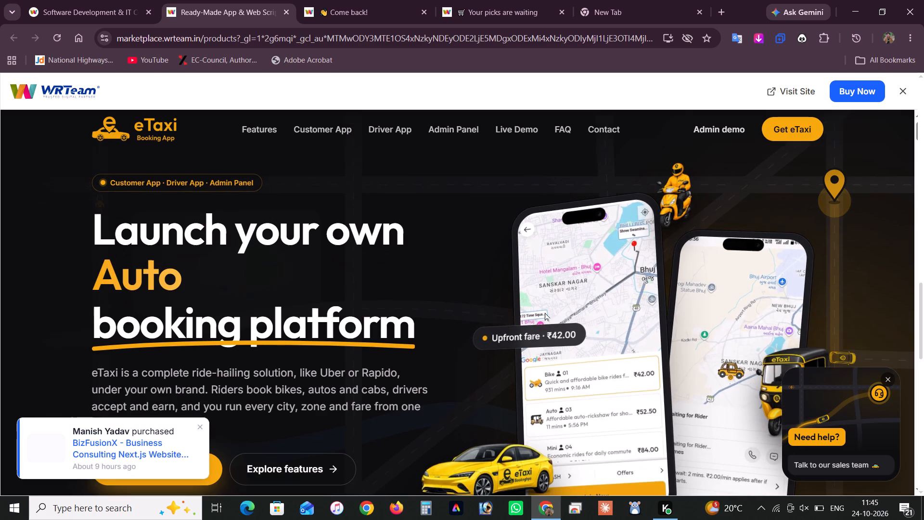
scroll(675, 299, "up", 3)
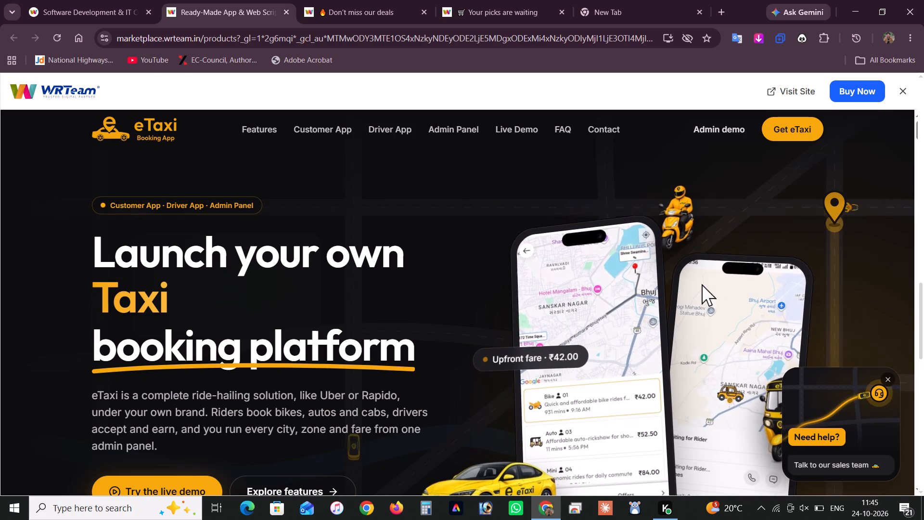
scroll(646, 360, "down", 3)
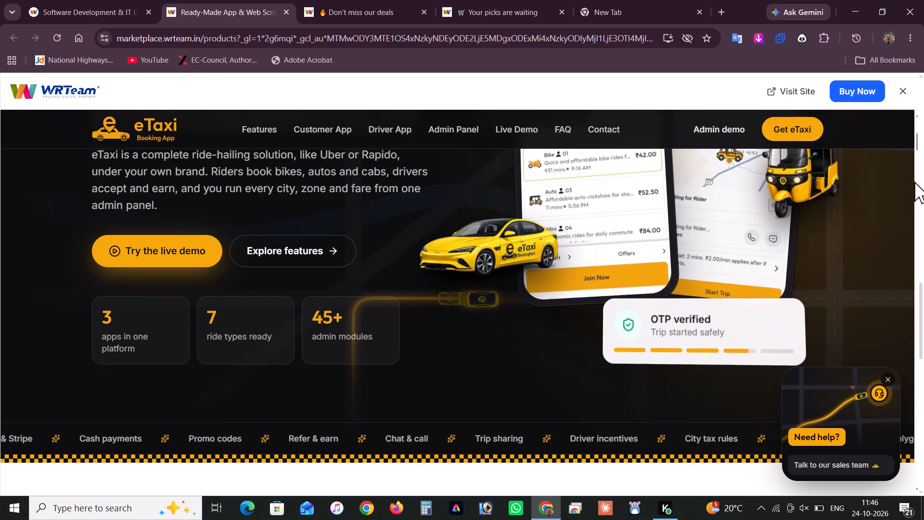
scroll(183, 273, "down", 2)
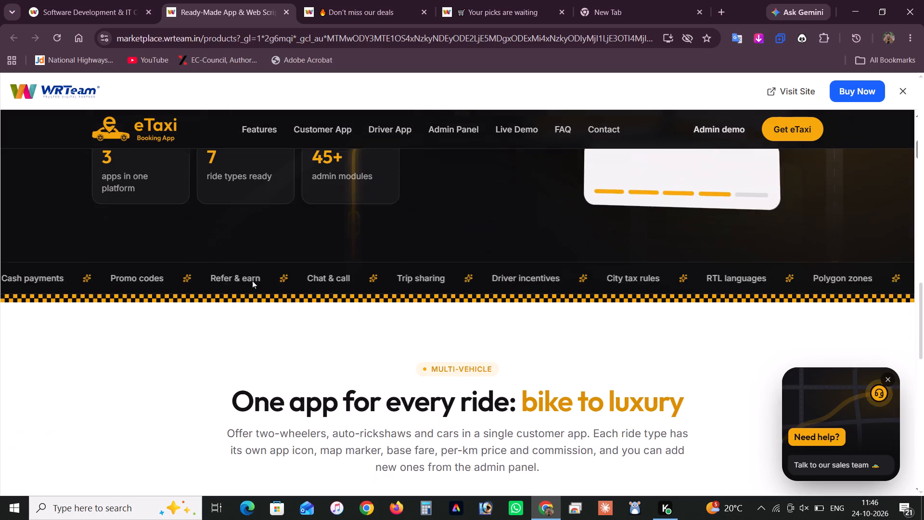
scroll(435, 251, "down", 5)
scroll(451, 252, "up", 1)
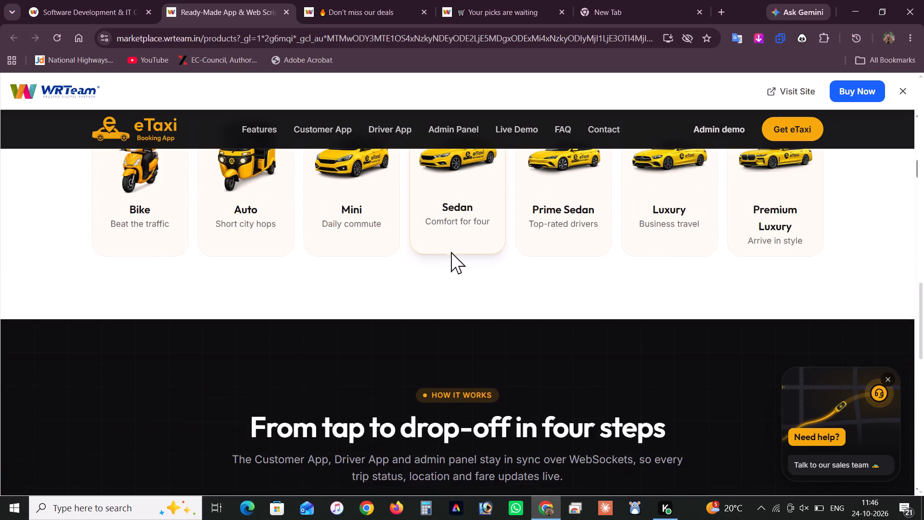
left_click(152, 283)
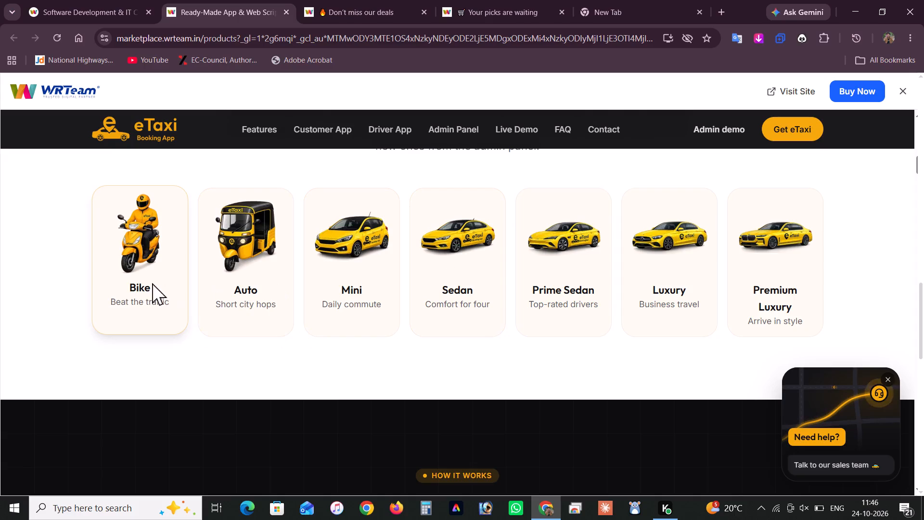
scroll(561, 392, "down", 2)
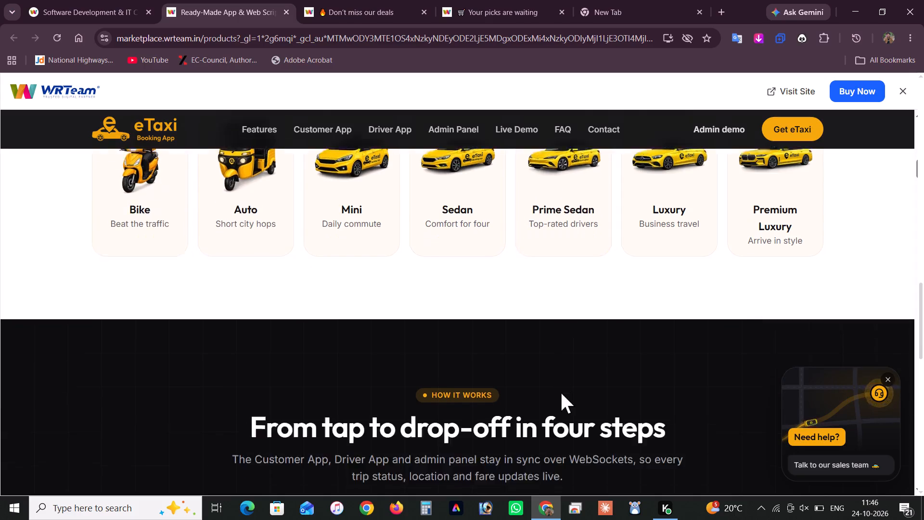
Read through the four-step ride process and the Customer App and Driver App feature sections of the eTaxi page.
scroll(561, 392, "down", 9)
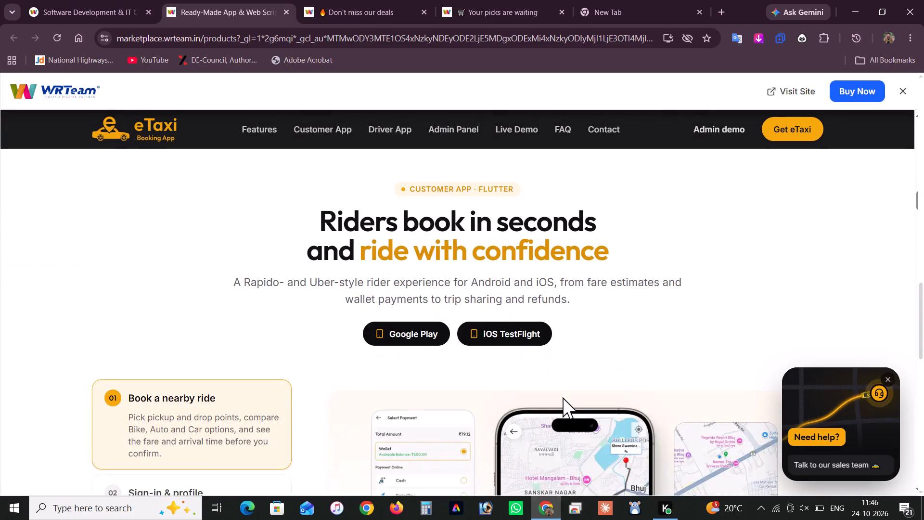
scroll(563, 397, "down", 3)
scroll(261, 258, "down", 1)
scroll(419, 289, "down", 2)
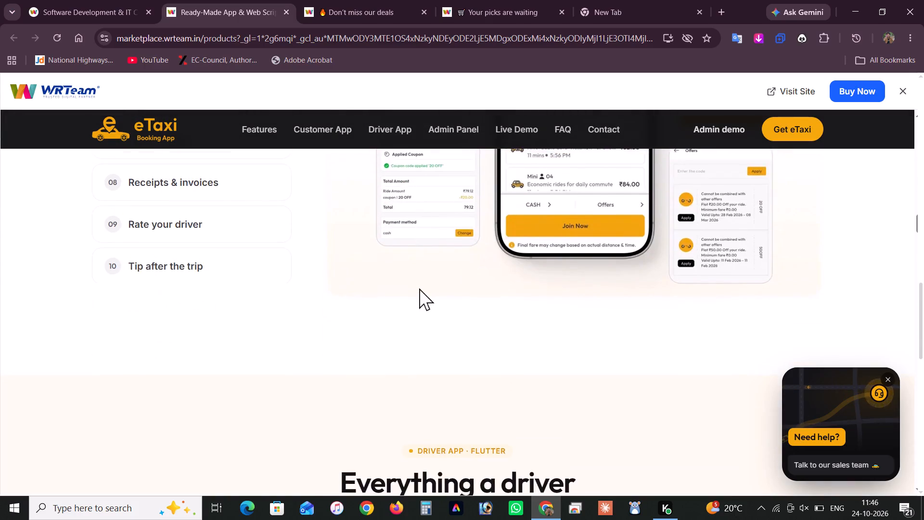
scroll(419, 288, "down", 3)
middle_click_drag(421, 288, 426, 221)
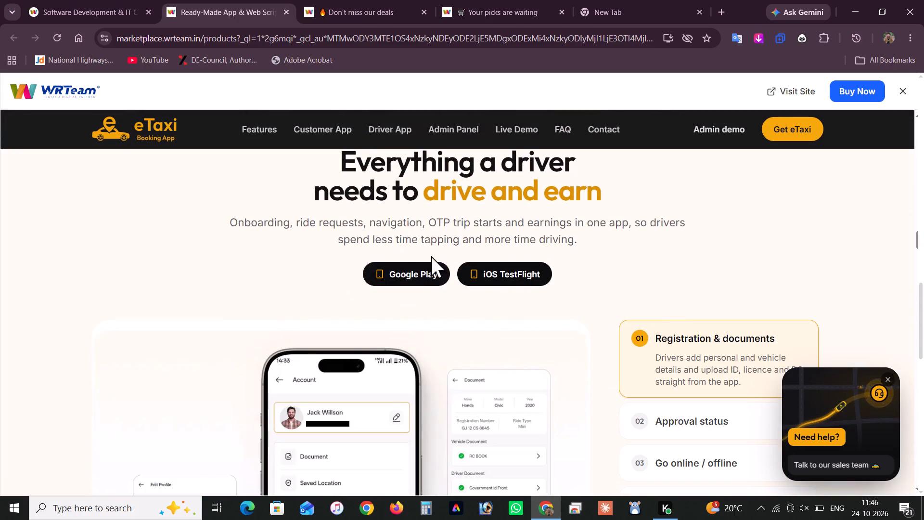
scroll(432, 275, "down", 2)
middle_click_drag(438, 280, 440, 243)
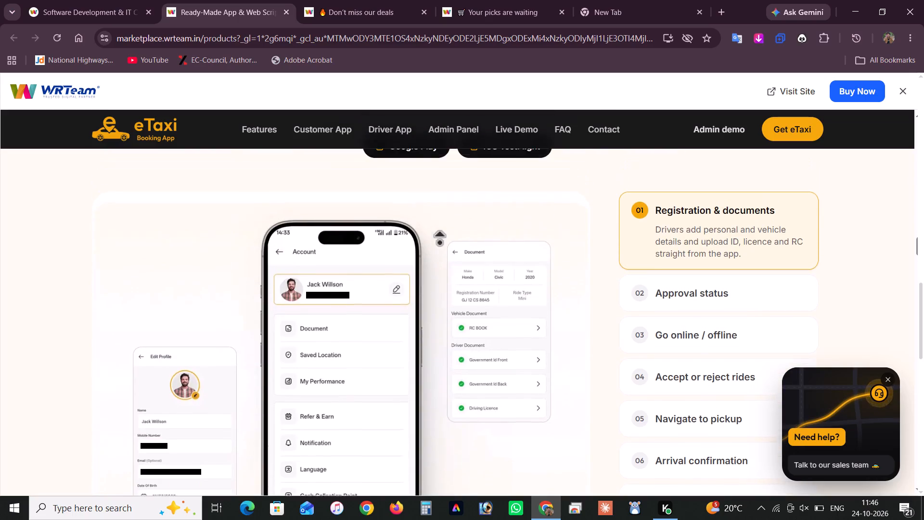
middle_click_drag(440, 243, 439, 342)
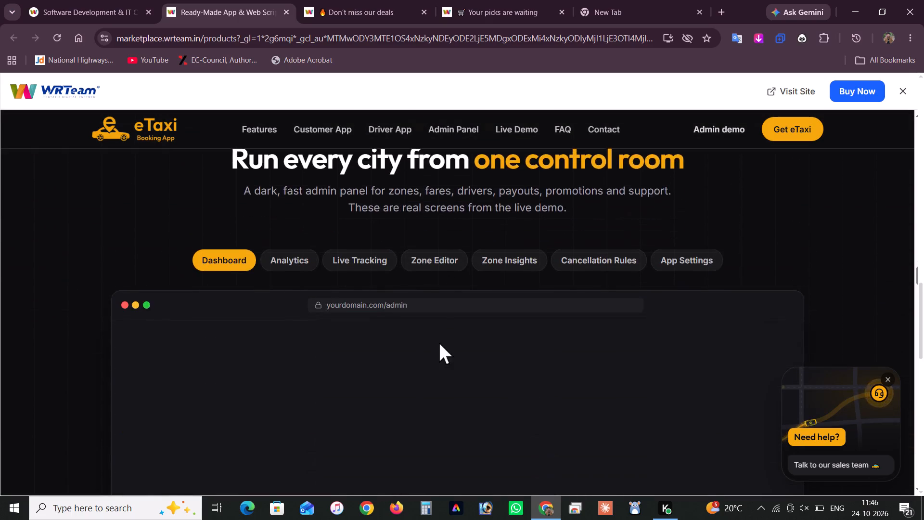
Examine the eTaxi page's admin panel showcase and continue to the live demo access cards.
scroll(439, 342, "down", 1)
middle_click_drag(439, 342, 439, 342)
middle_click_drag(441, 341, 441, 378)
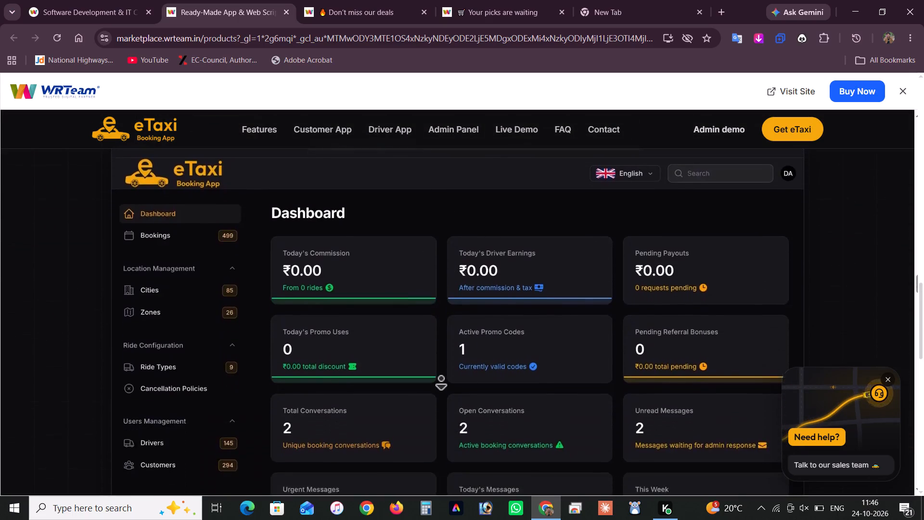
middle_click_drag(441, 378, 430, 407)
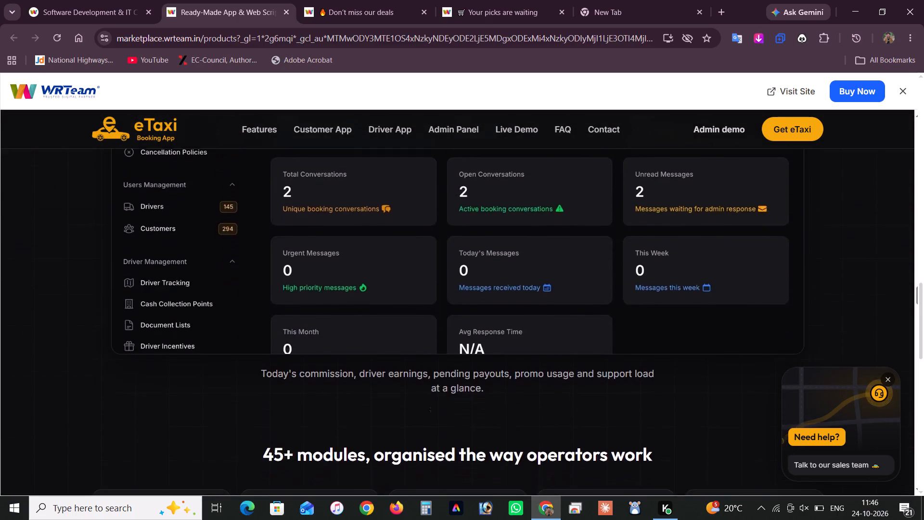
middle_click_drag(430, 407, 428, 413)
scroll(432, 395, "down", 17)
scroll(435, 380, "up", 3)
scroll(435, 380, "down", 5)
scroll(648, 303, "up", 1)
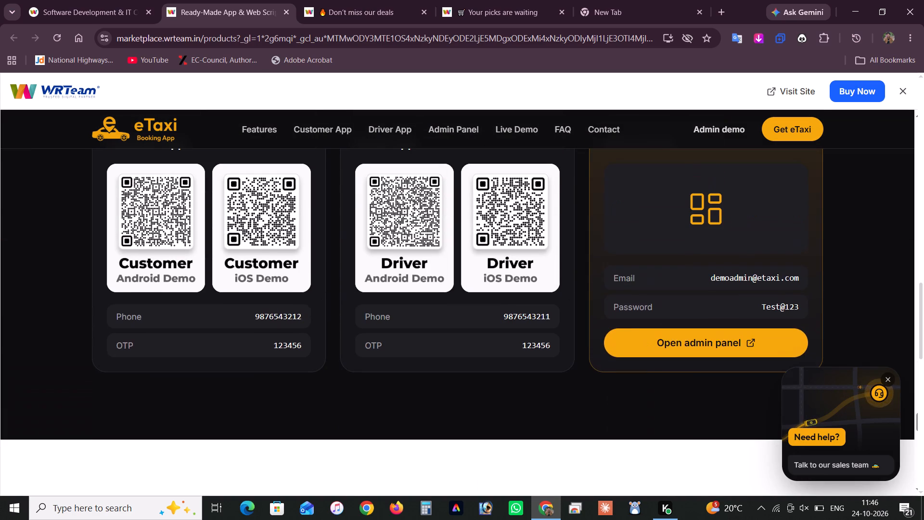
Open the eTaxi admin panel demo and look over its dashboard and navigation sections.
left_click(677, 340)
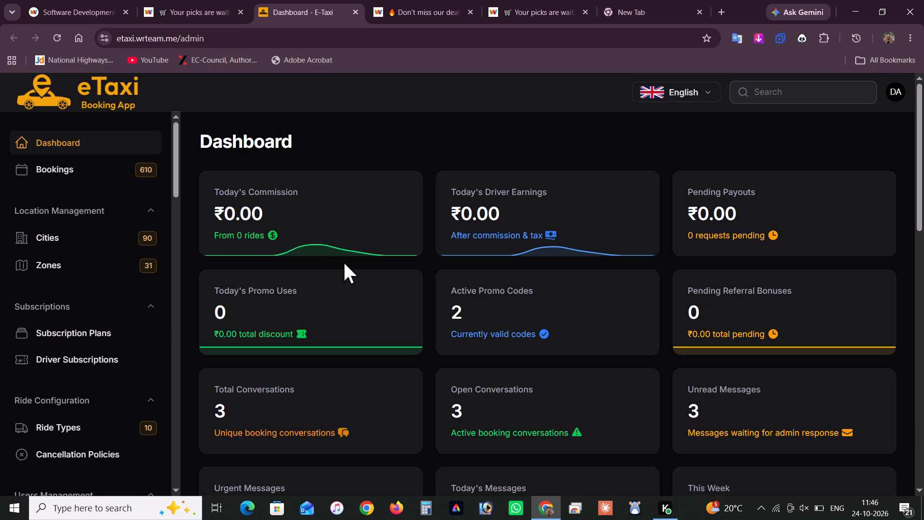
scroll(105, 340, "down", 1)
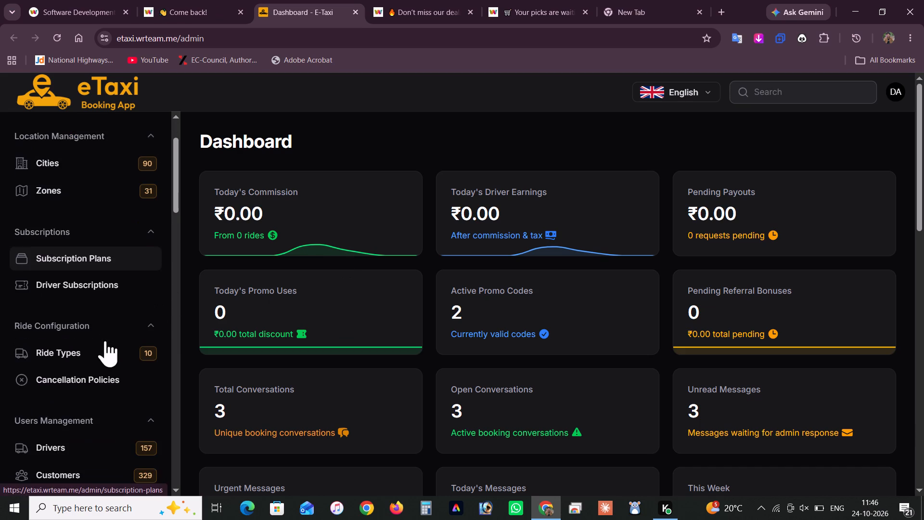
scroll(114, 318, "up", 3)
Open the Bookings list and review the bookings' user names, ride types, statuses and payment statuses.
left_click(76, 169)
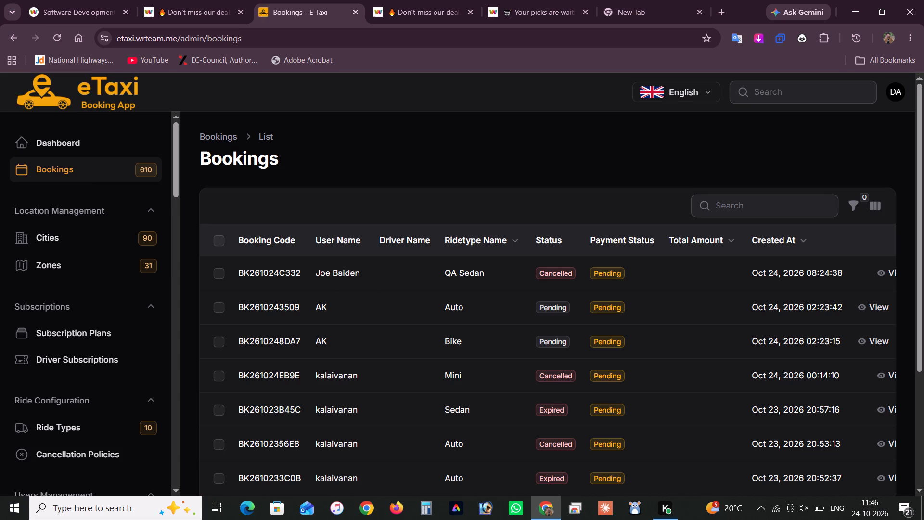
left_click_drag(350, 273, 284, 273)
left_click_drag(482, 269, 423, 273)
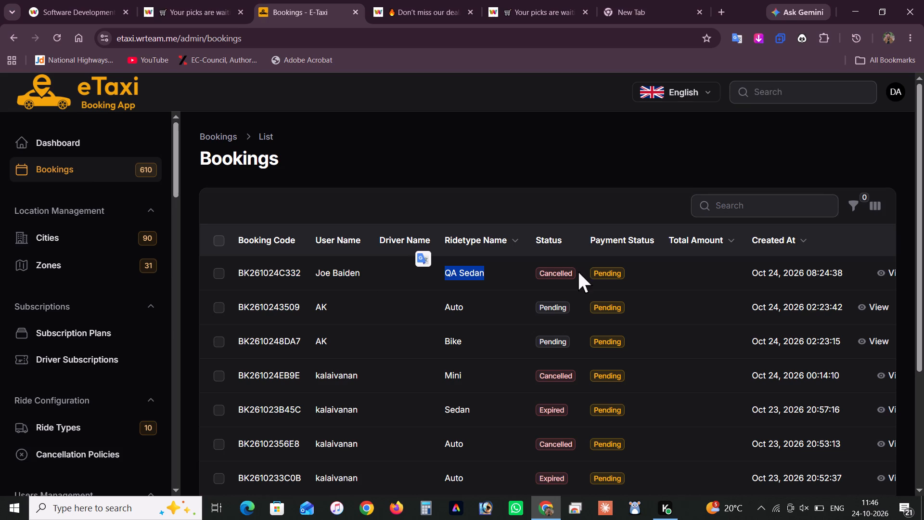
left_click_drag(580, 271, 530, 271)
left_click_drag(635, 270, 590, 275)
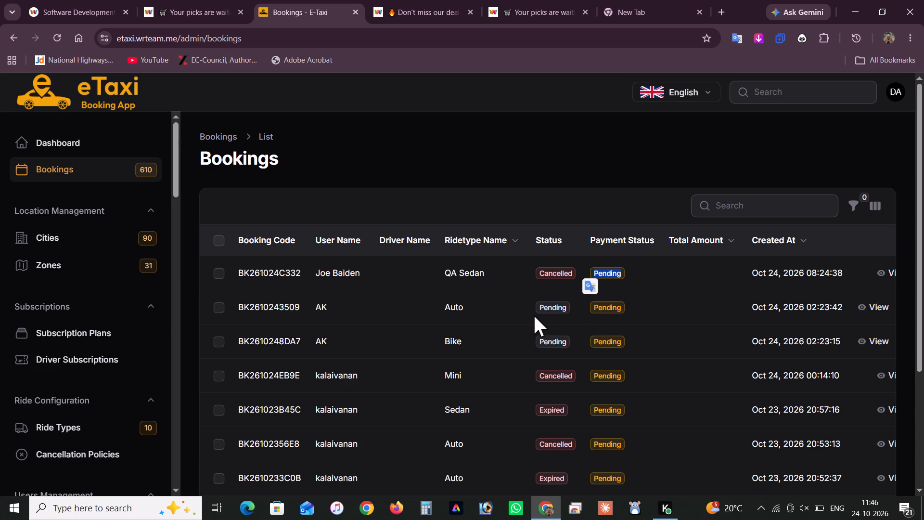
scroll(534, 314, "down", 1, "ctrl")
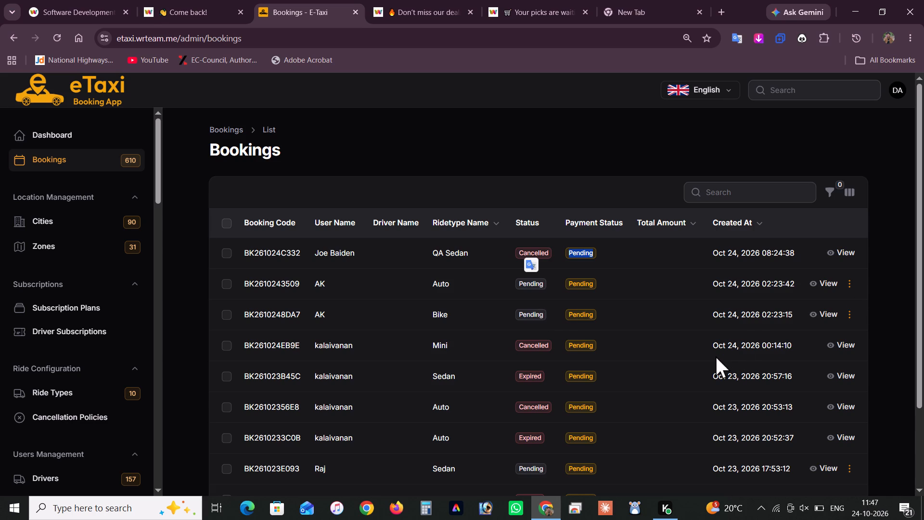
scroll(716, 356, "down", 3, "shift")
scroll(716, 356, "up", 2, "shift")
scroll(439, 270, "down", 4)
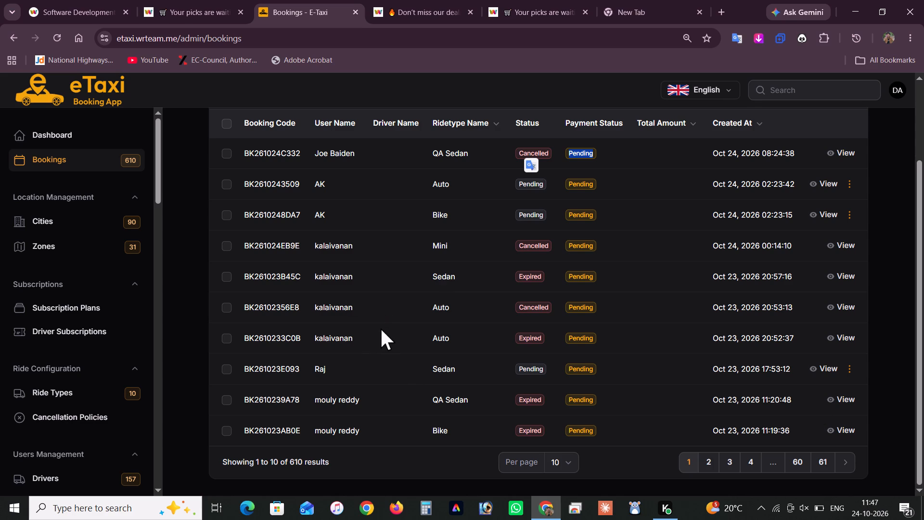
scroll(381, 328, "down", 3)
scroll(389, 268, "up", 3)
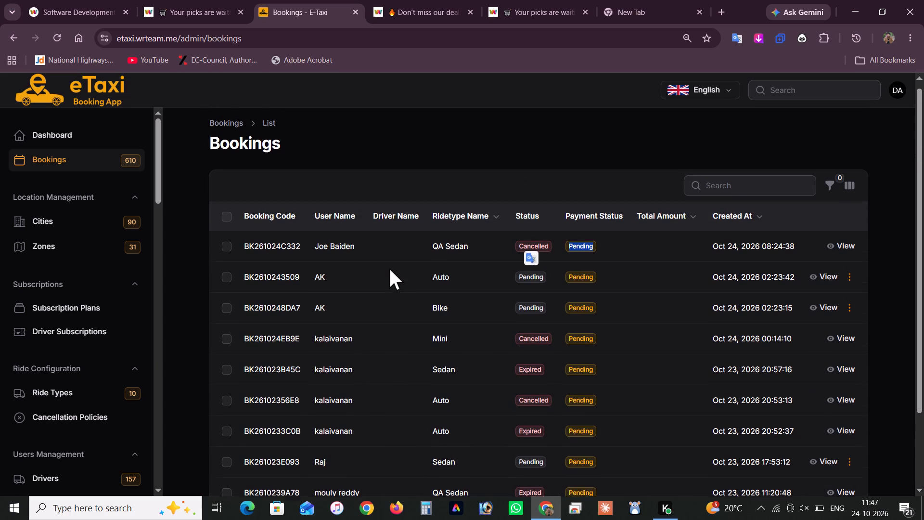
Open the Cities list under Location Management and review the cities with their states, statuses and zones.
left_click(89, 217)
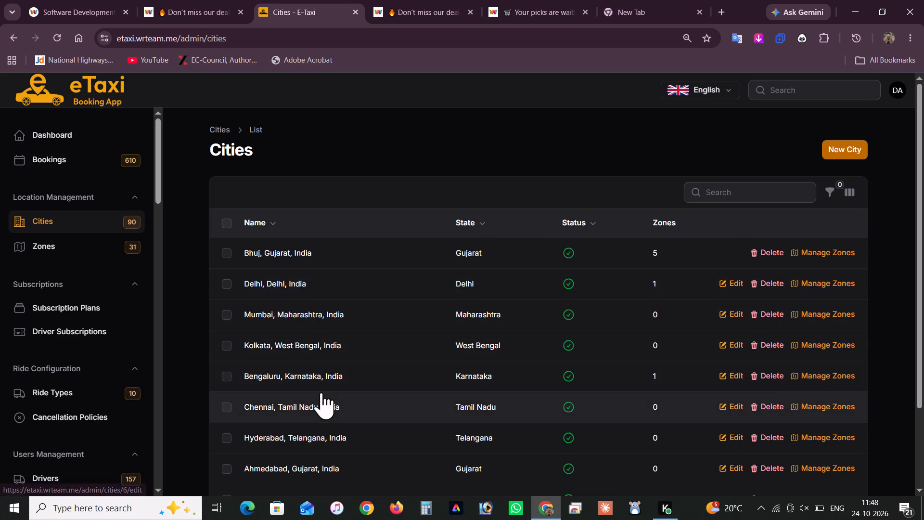
scroll(325, 416, "down", 4)
scroll(328, 418, "up", 3)
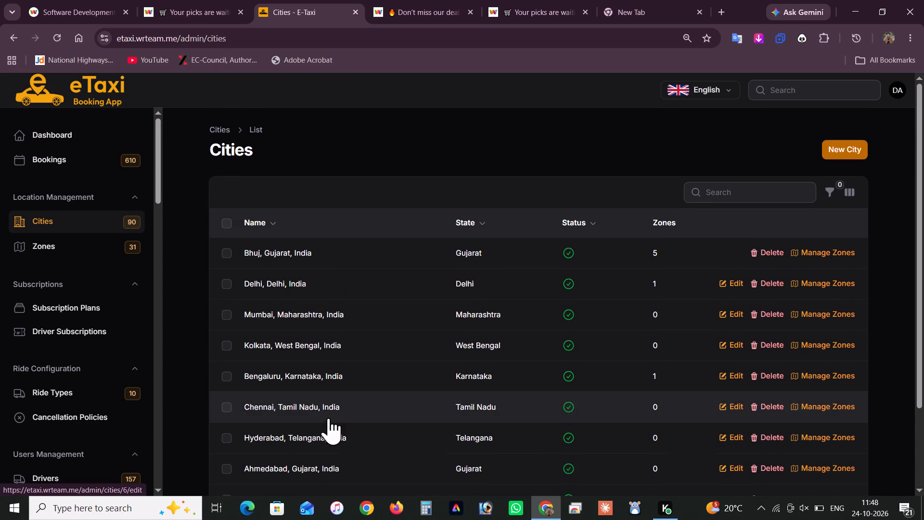
scroll(329, 418, "up", 2)
Open the form for creating a new city and review its basic information fields.
left_click(848, 149)
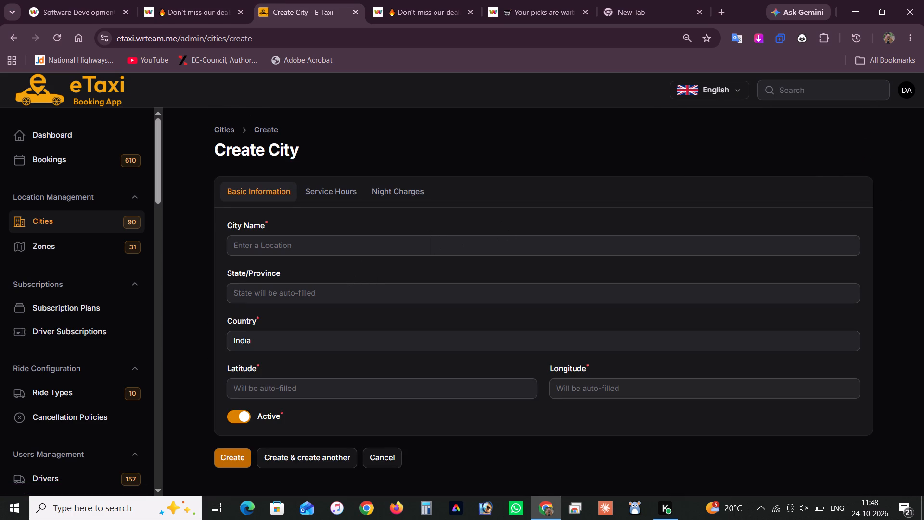
scroll(378, 333, "down", 3)
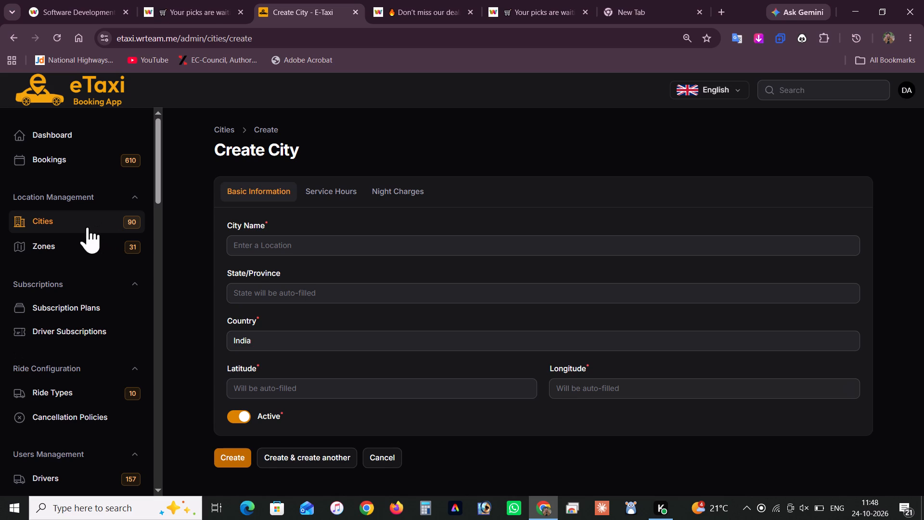
Open the Zones list under Location Management.
left_click(80, 253)
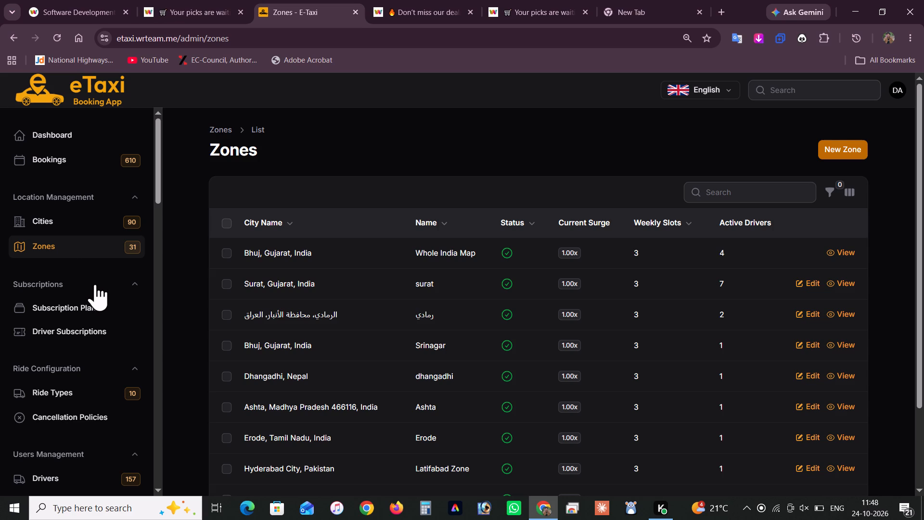
Review the Zones list, checking each zone's city, name, status, surge, weekly slots and active drivers.
scroll(380, 359, "down", 4)
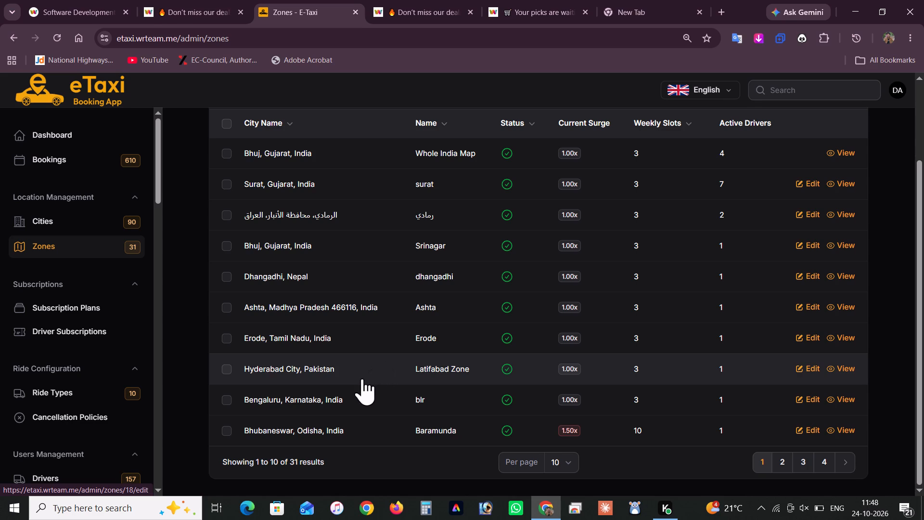
scroll(331, 308, "up", 2)
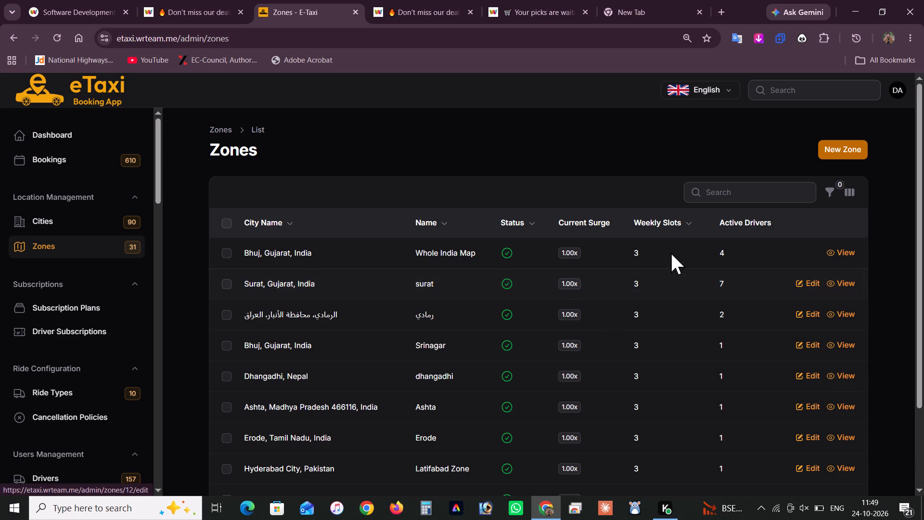
scroll(729, 361, "down", 3)
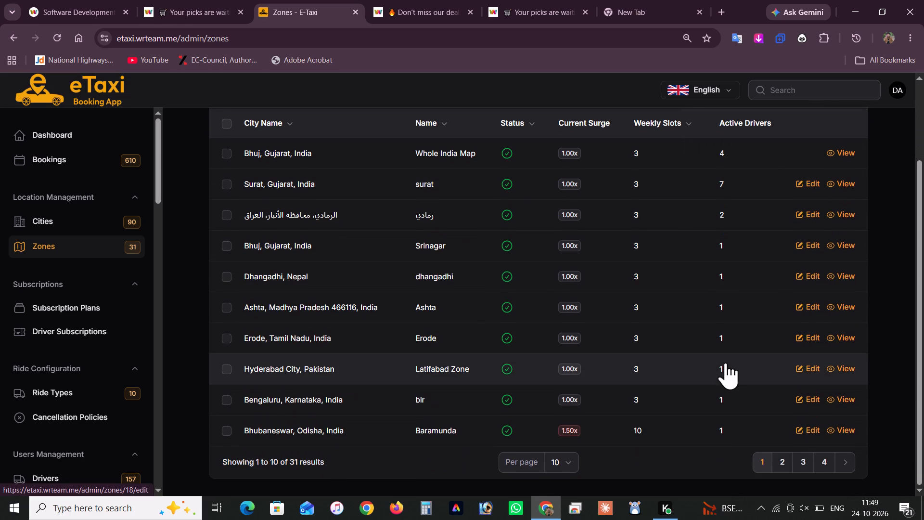
scroll(726, 363, "up", 3)
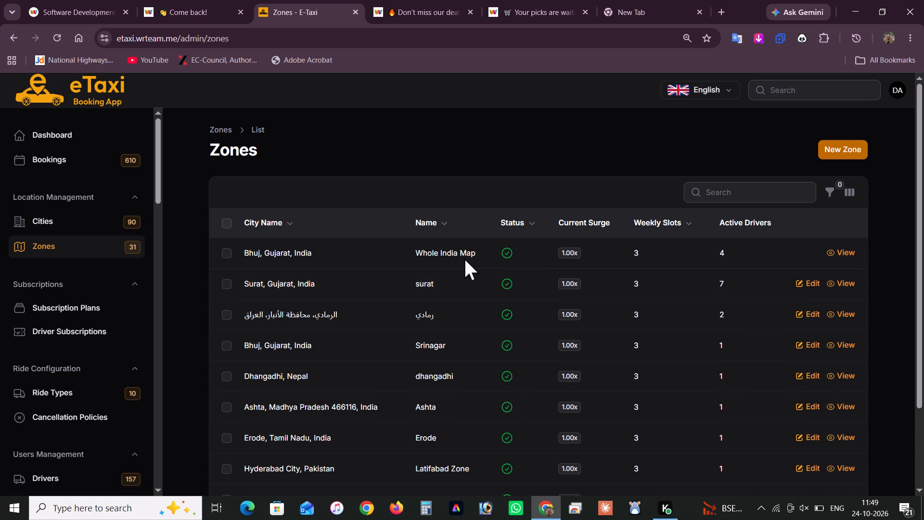
left_click_drag(477, 253, 410, 257)
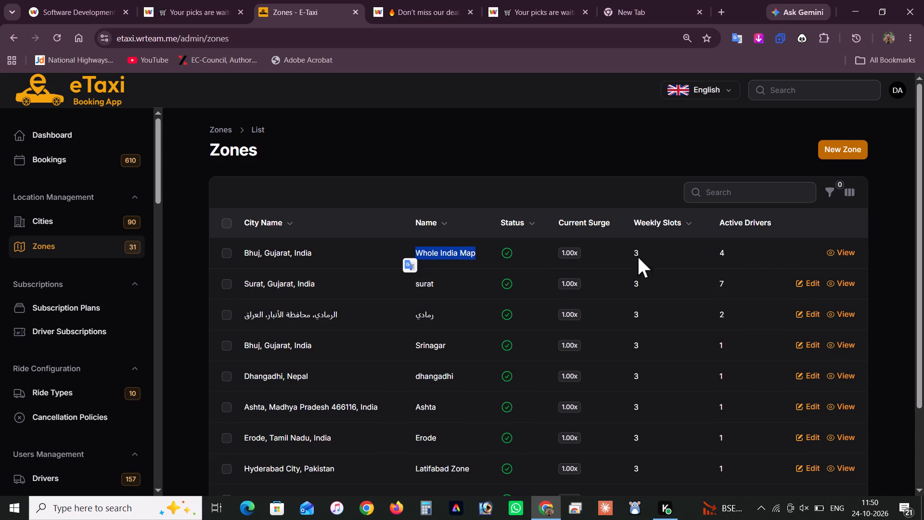
left_click(774, 252)
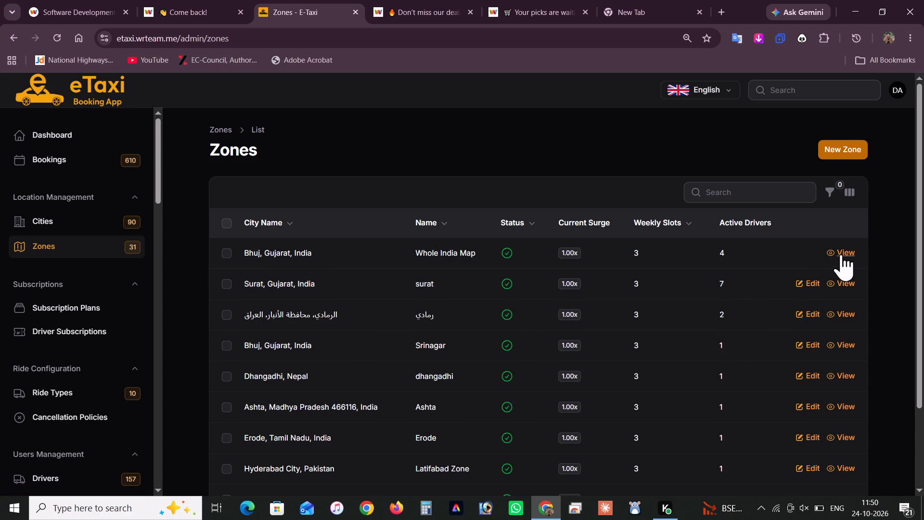
View the details page of the Whole India Map zone, then return to the Zones list.
left_click(842, 254)
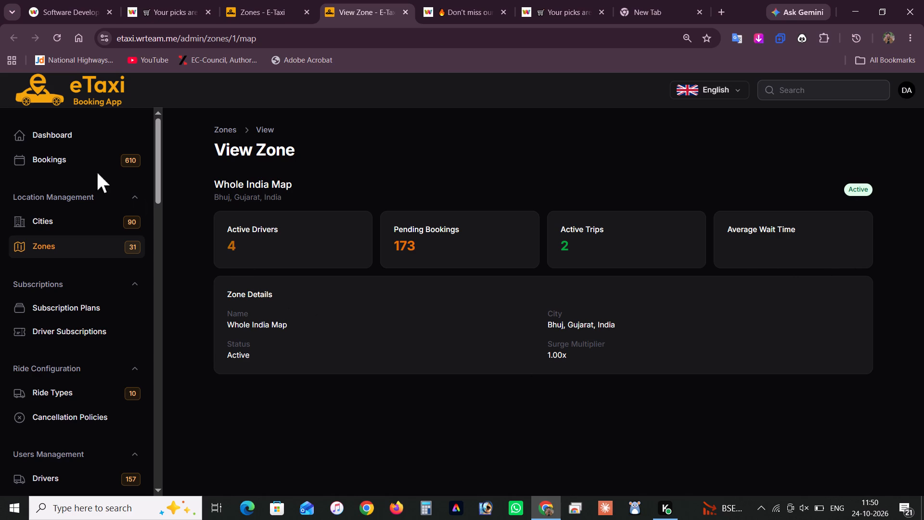
scroll(411, 301, "right", 16)
left_click(323, 385)
scroll(326, 376, "right", 14)
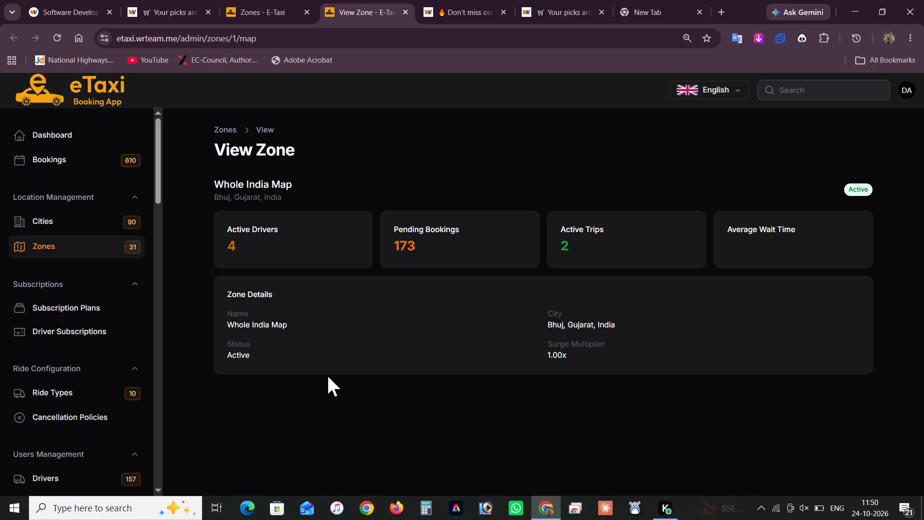
scroll(327, 375, "right", 6)
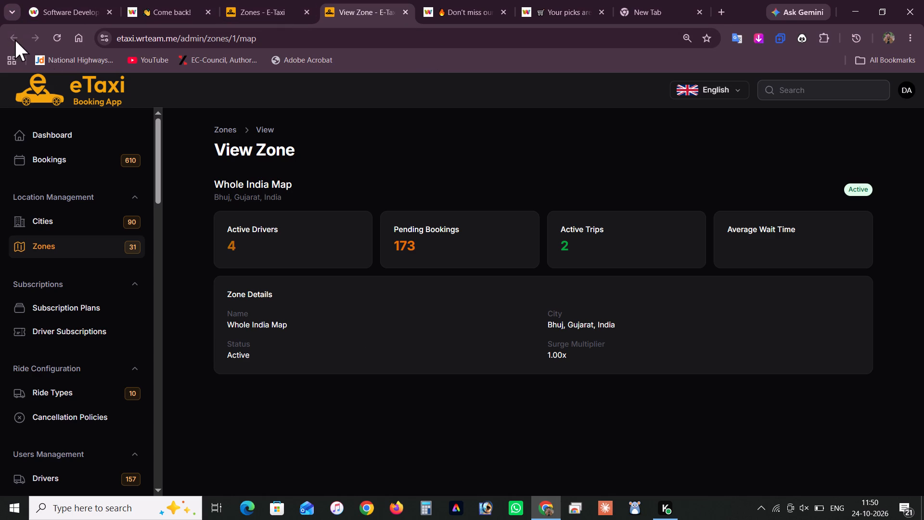
scroll(245, 166, "up", 4)
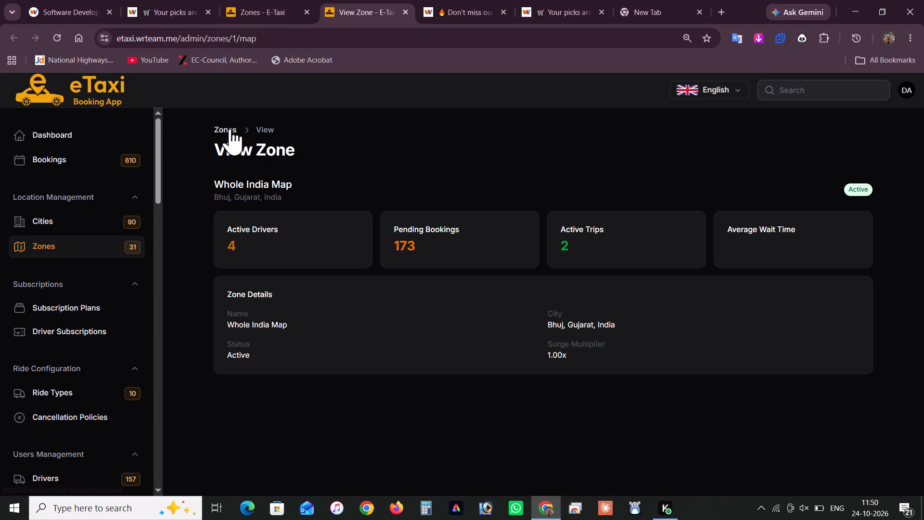
left_click(231, 130)
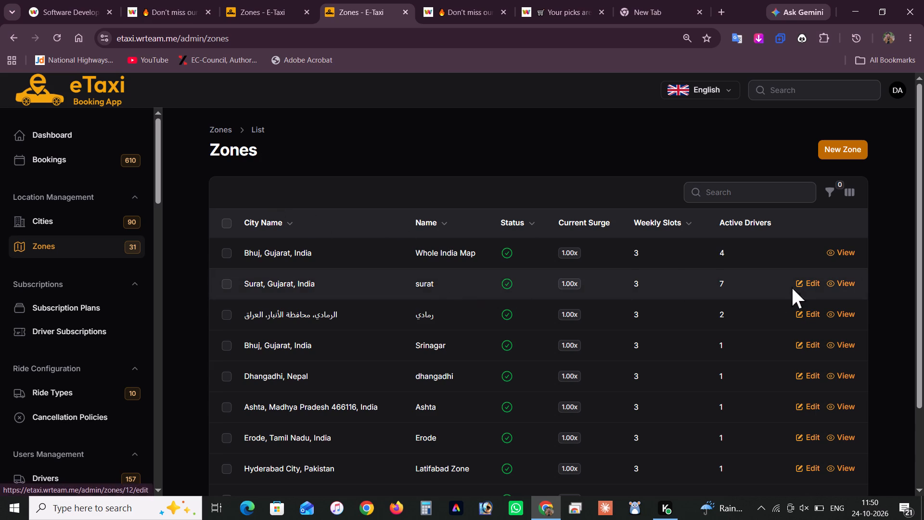
Open the form for creating a new zone and search its city options for "guwahati".
left_click(840, 148)
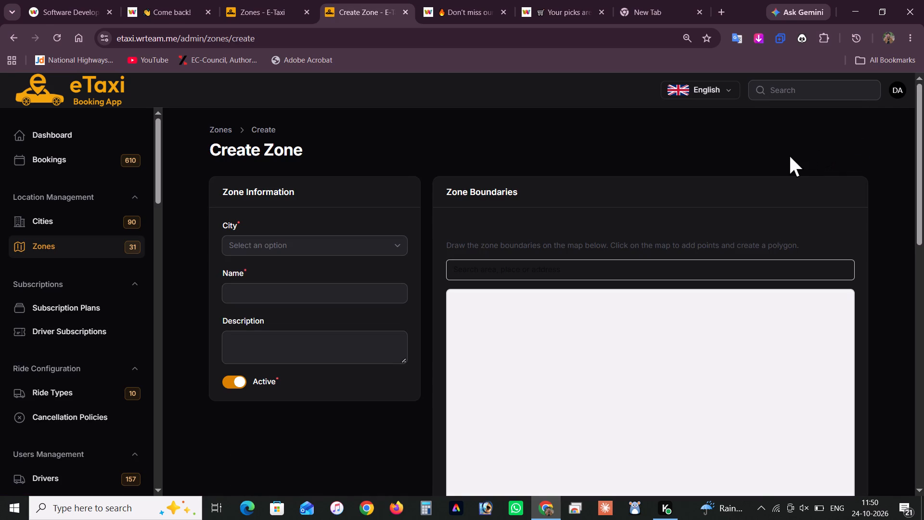
left_click(265, 242)
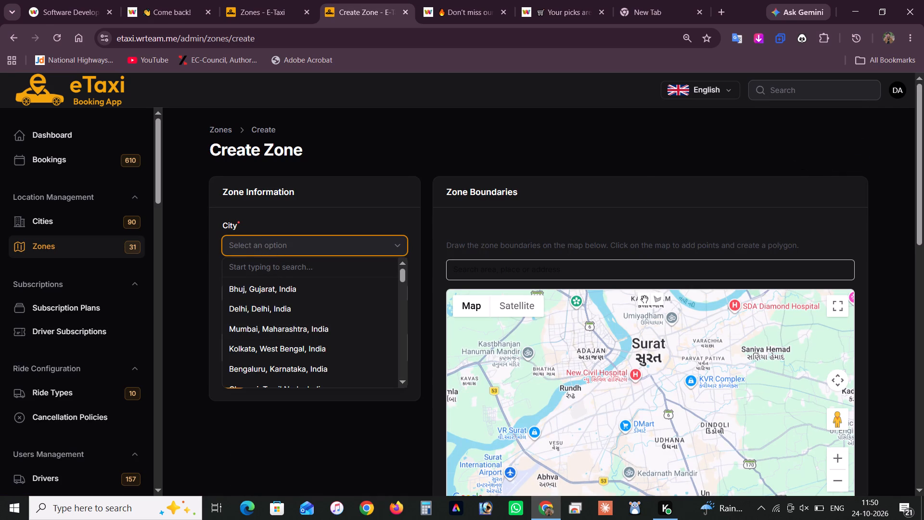
key("g")
key("u")
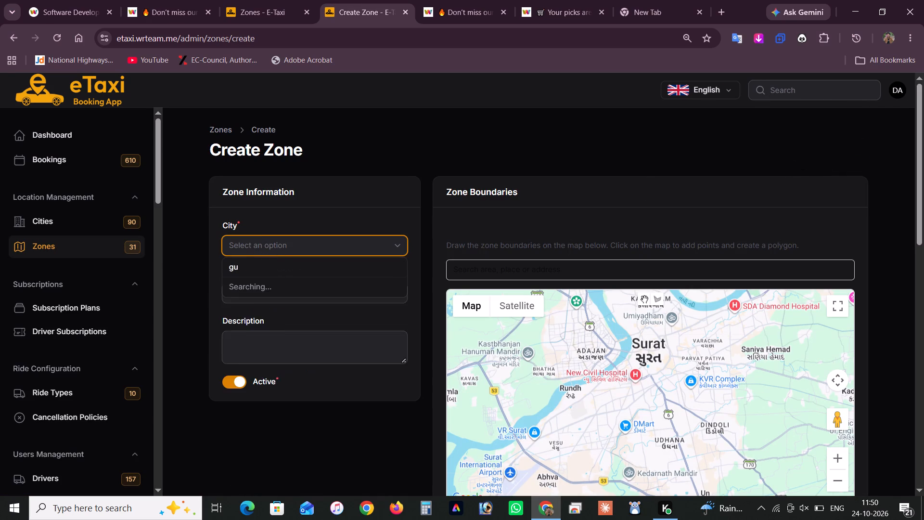
type("wa")
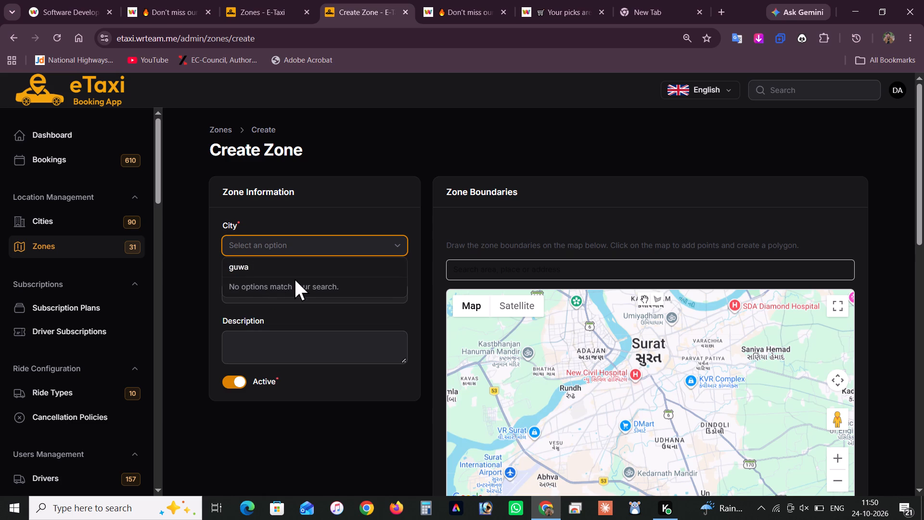
key("h")
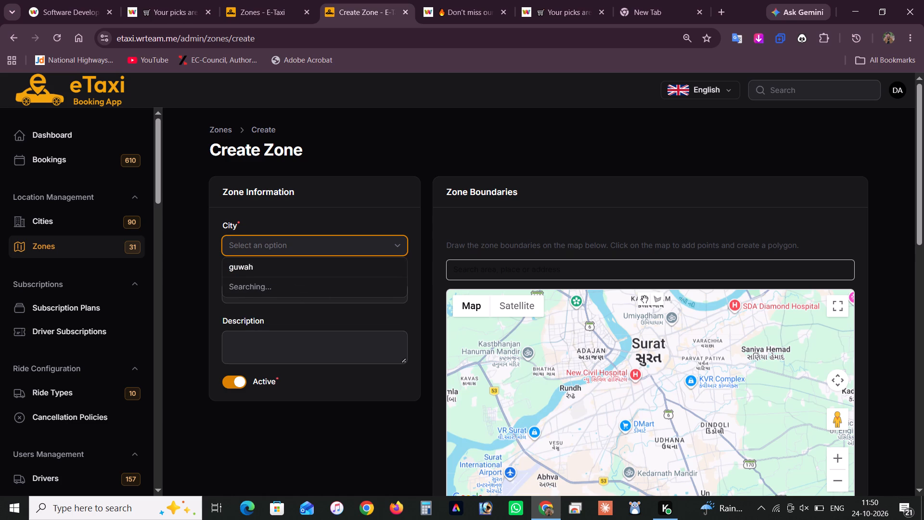
key("a")
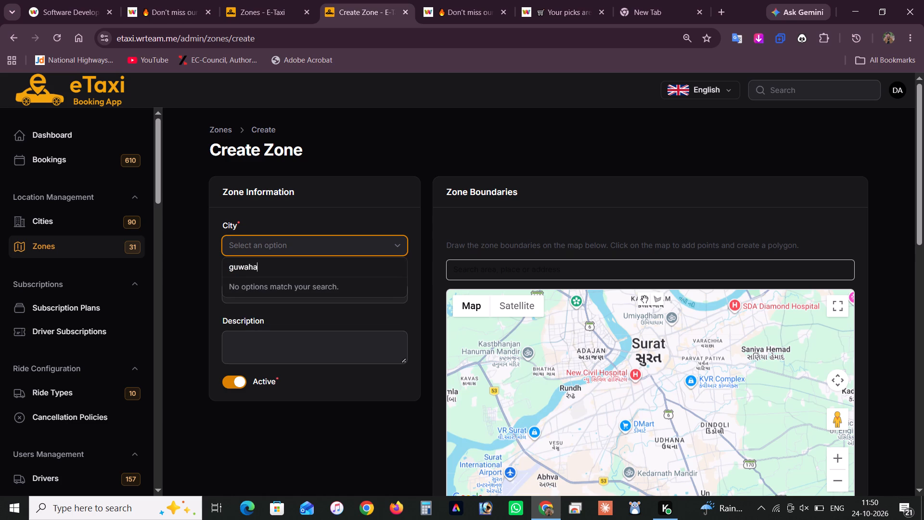
type("ti")
key("Return")
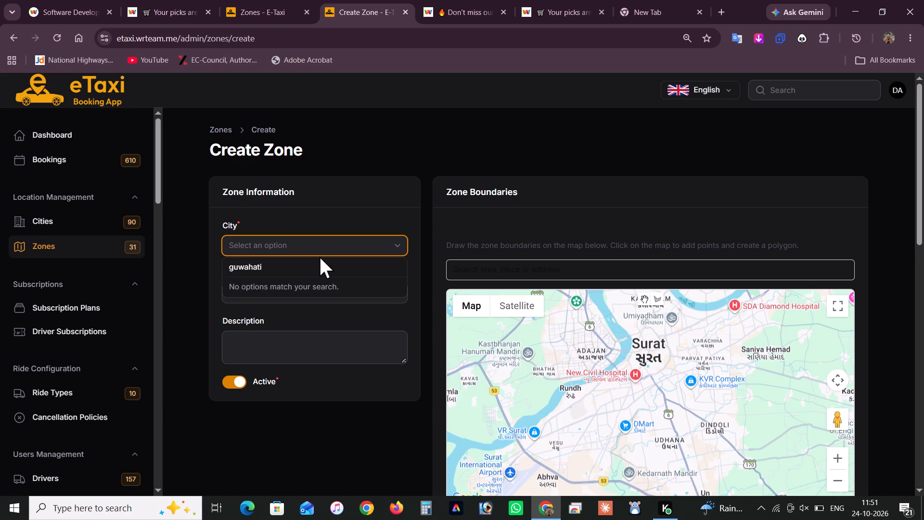
left_click(251, 269)
left_click_drag(272, 268, 228, 267)
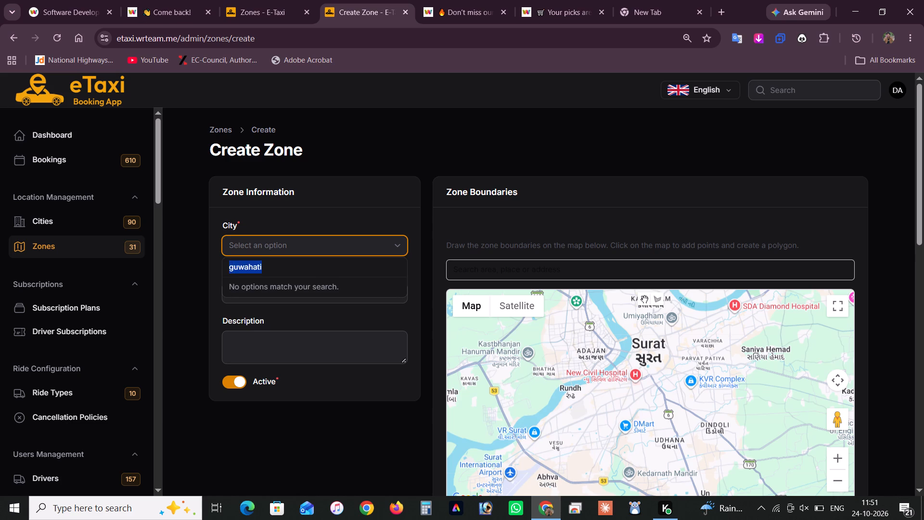
left_click_drag(228, 267, 220, 266)
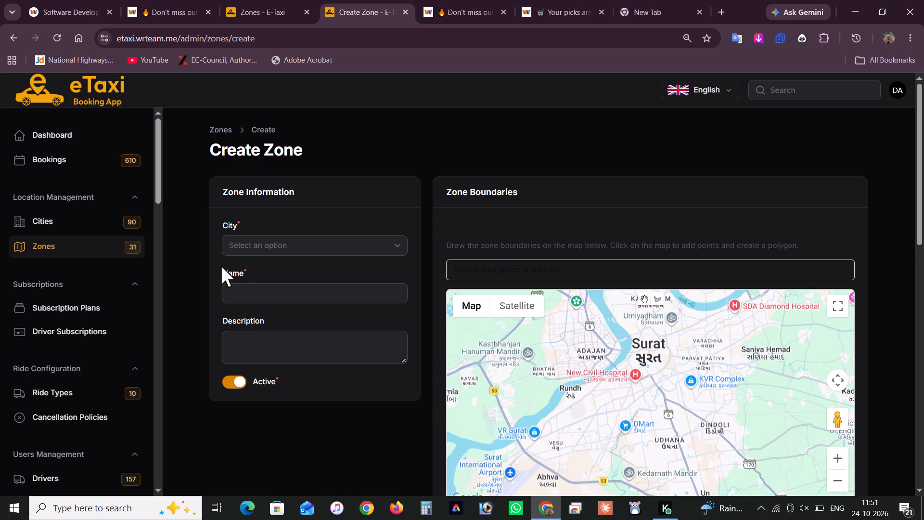
Browse the full list of available cities for the new zone, looking for Guwahati, and close the list without choosing one.
left_click(397, 244)
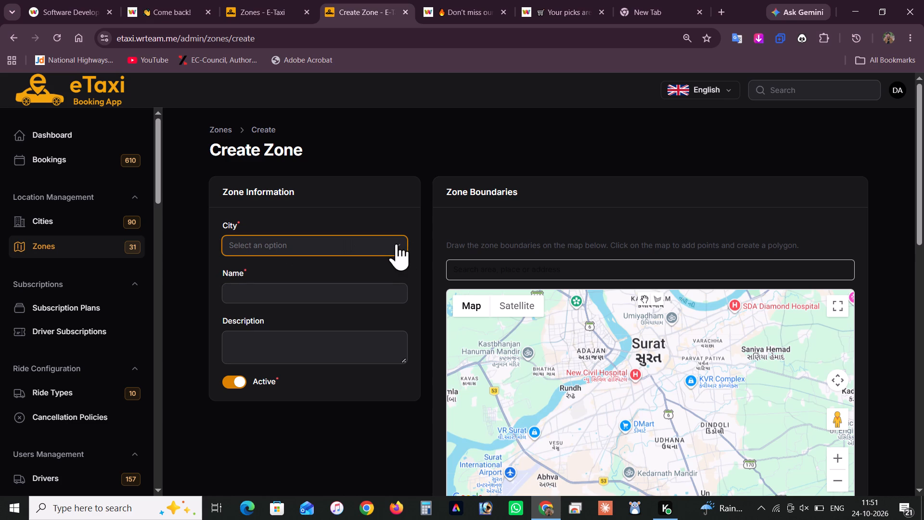
scroll(317, 322, "down", 2)
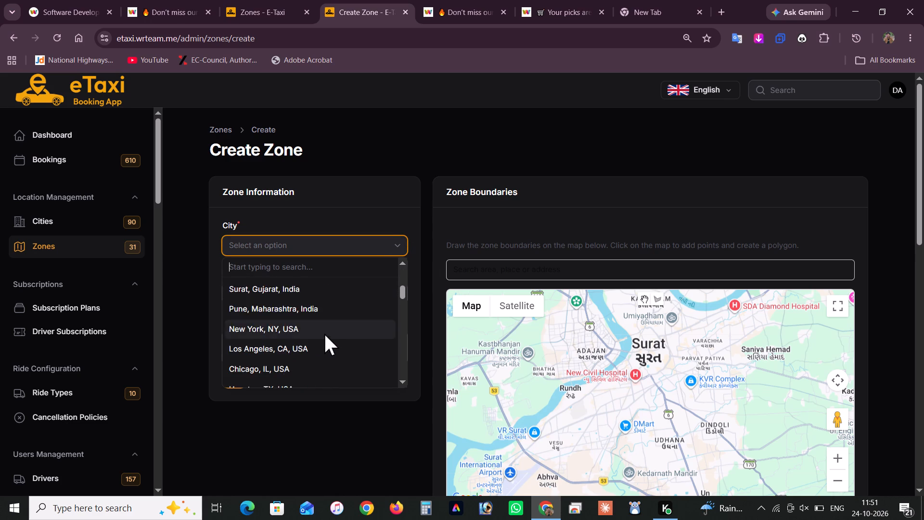
scroll(333, 342, "down", 5)
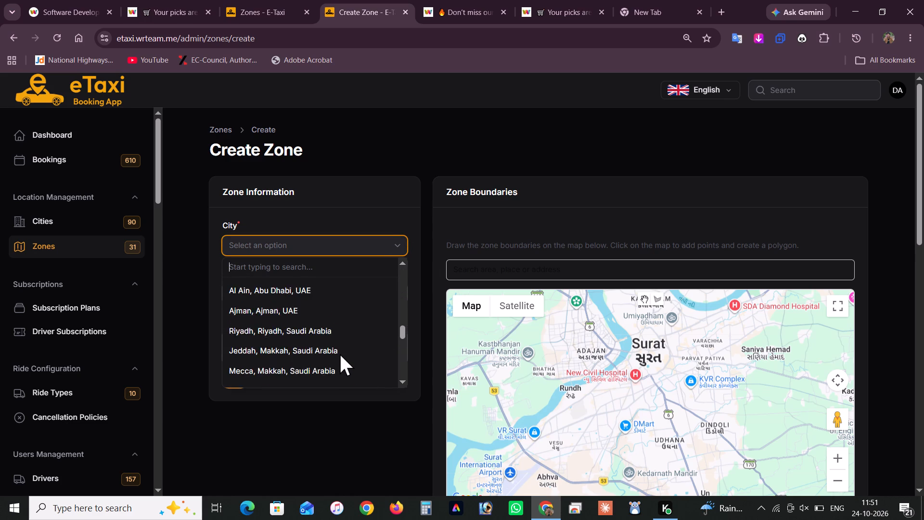
scroll(340, 354, "down", 3)
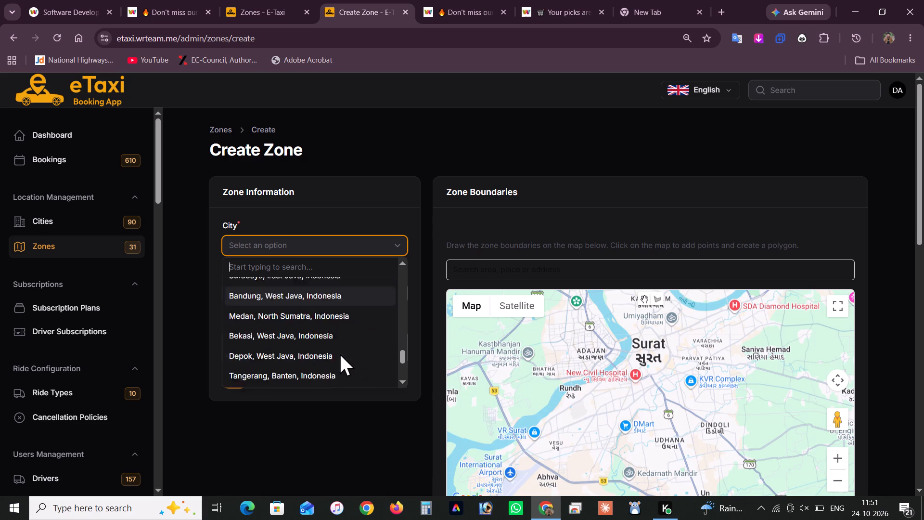
scroll(340, 354, "down", 4)
scroll(340, 354, "up", 6)
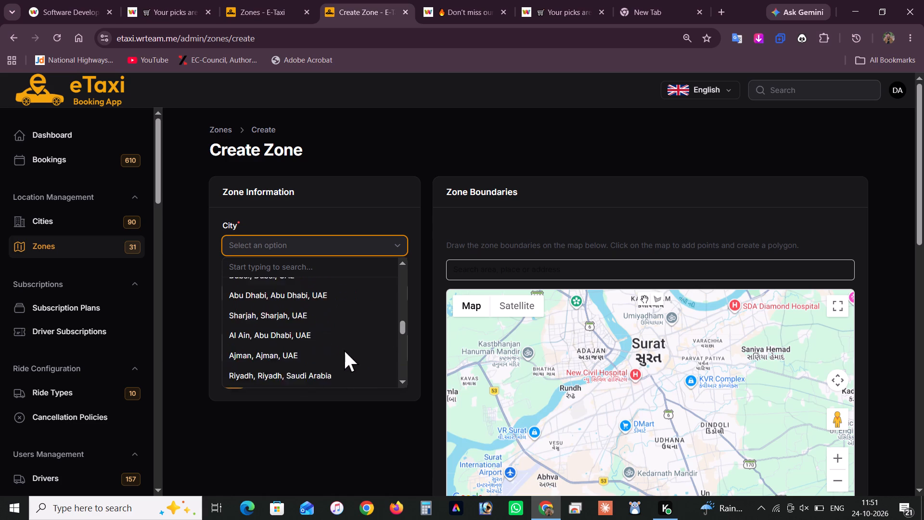
scroll(344, 350, "up", 13)
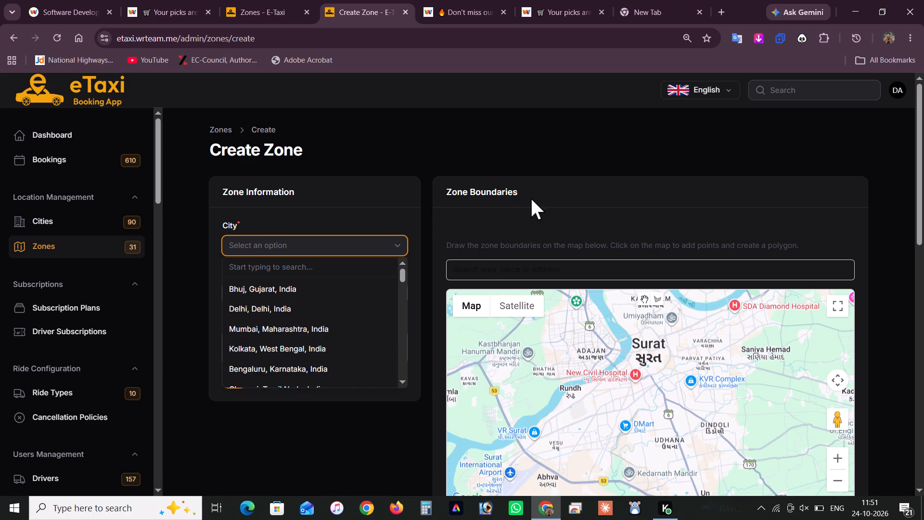
left_click(530, 212)
Create a new active city from the suggested location "Guwahati, Assam, India".
left_click(84, 218)
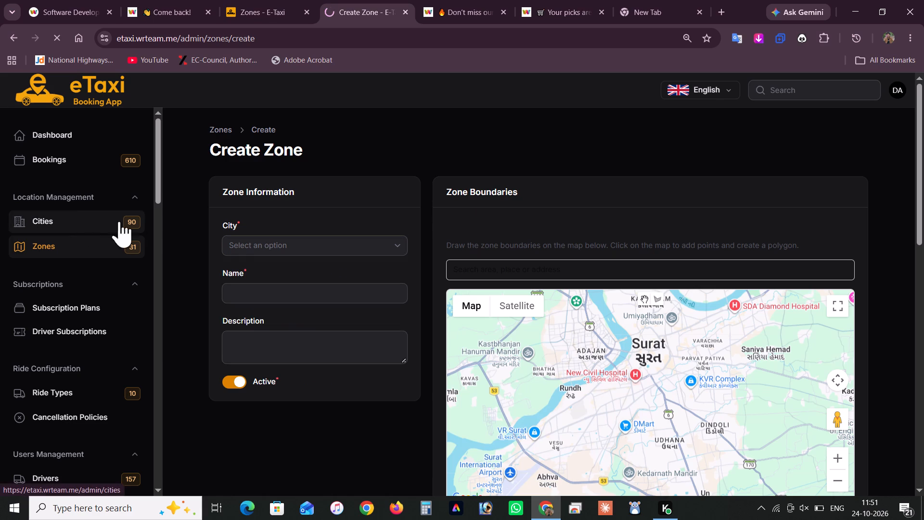
left_click(851, 146)
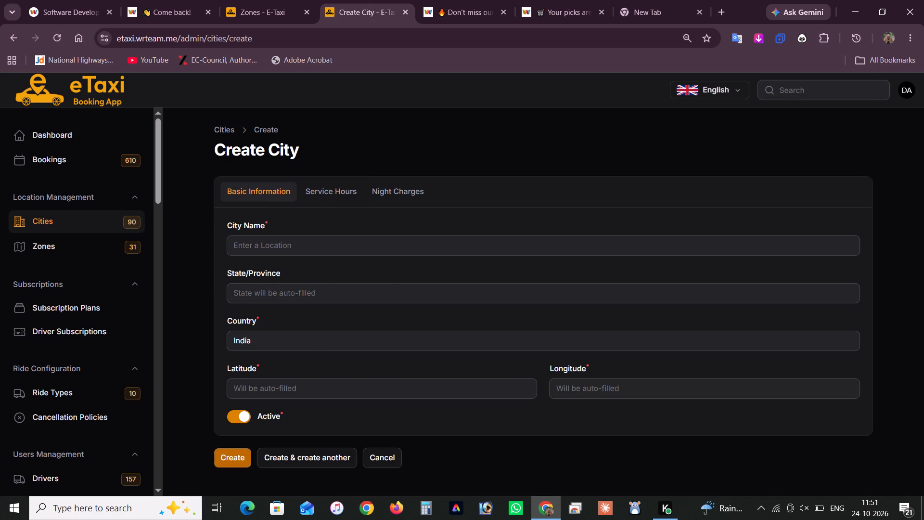
left_click(295, 245)
type("guwahati")
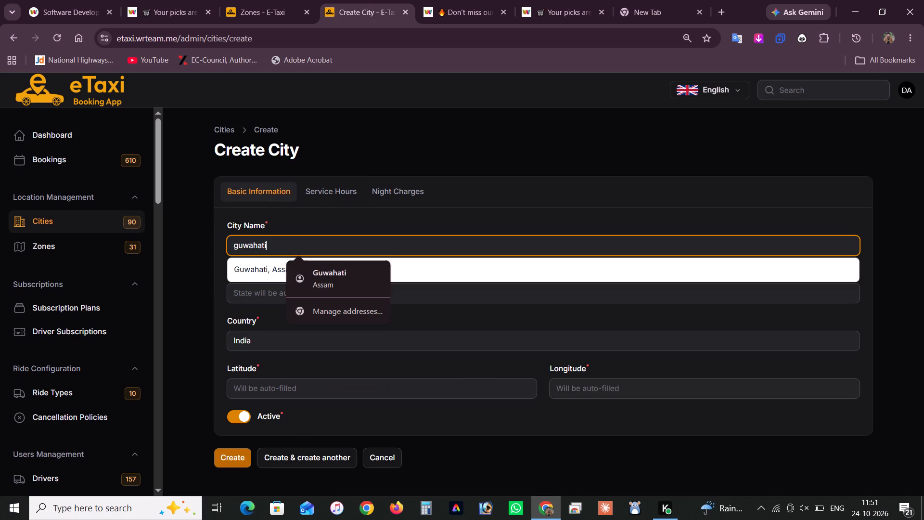
left_click(260, 274)
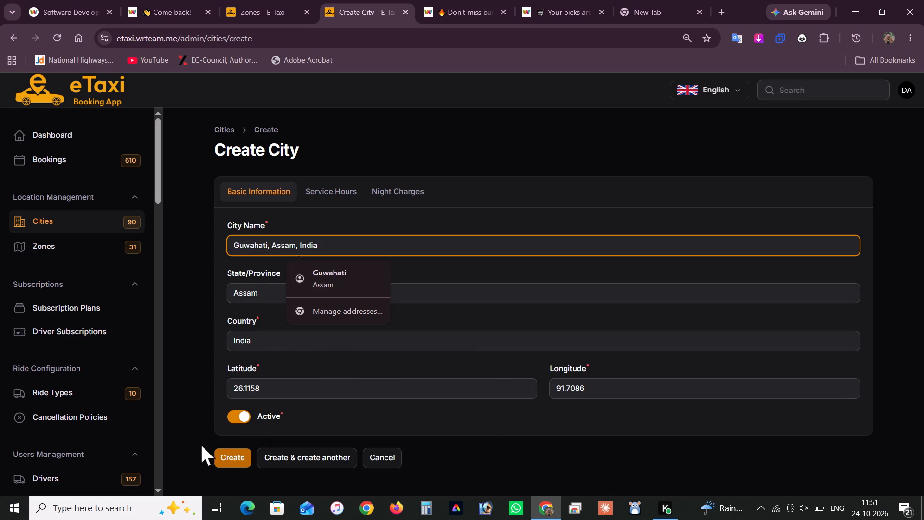
left_click(223, 461)
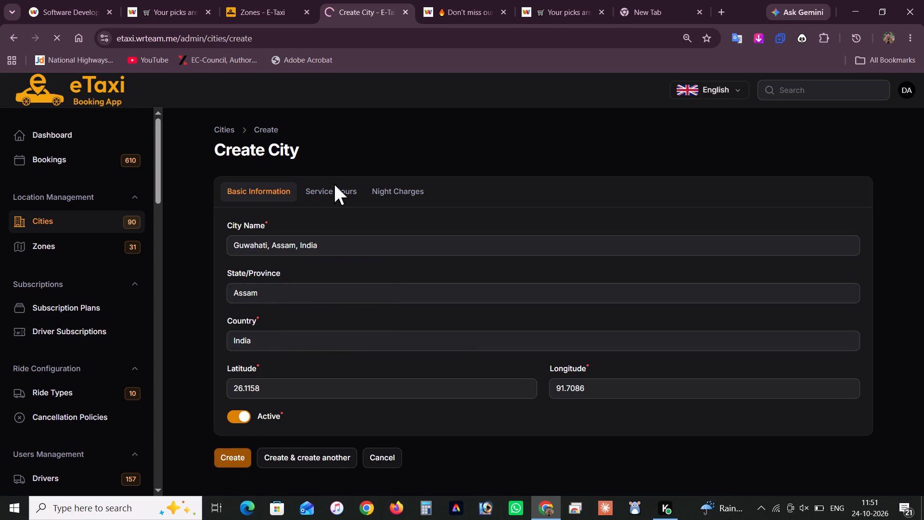
View the night charge settings of the newly created Guwahati city, then leave its edit page without changing anything.
left_click(398, 189)
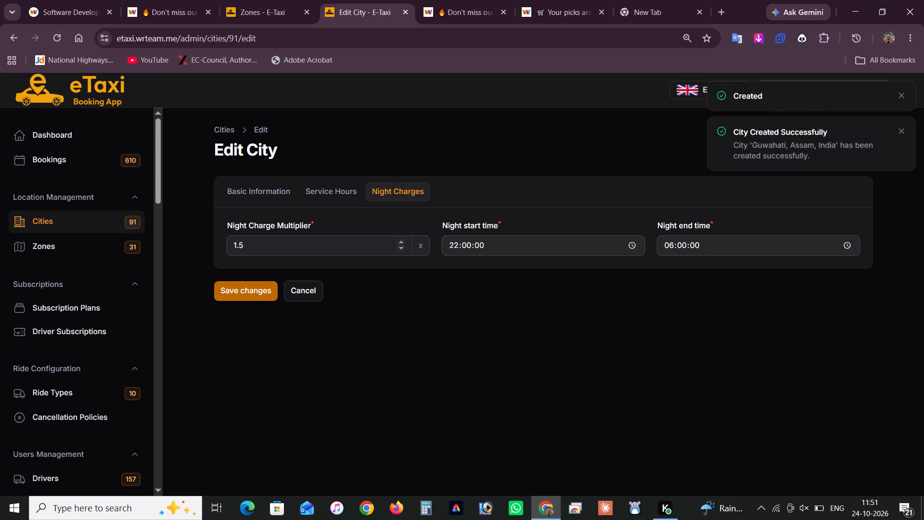
left_click(319, 245)
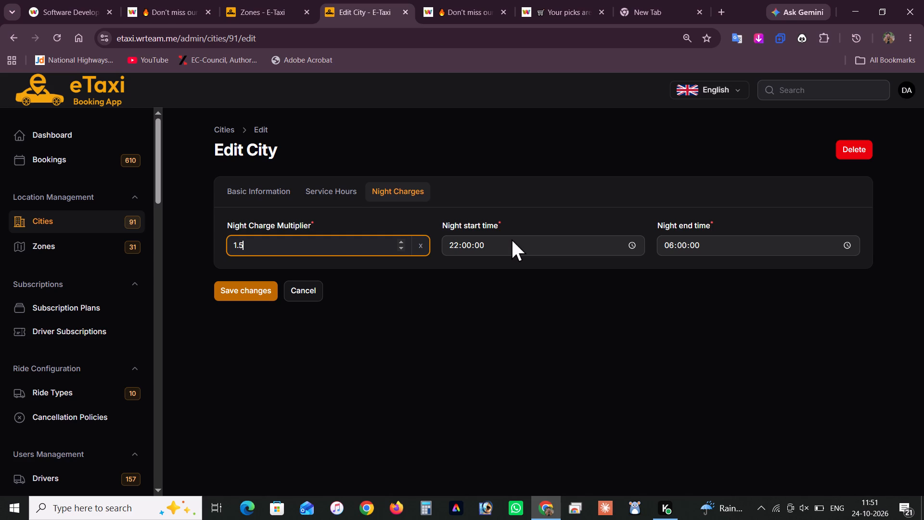
left_click(541, 320)
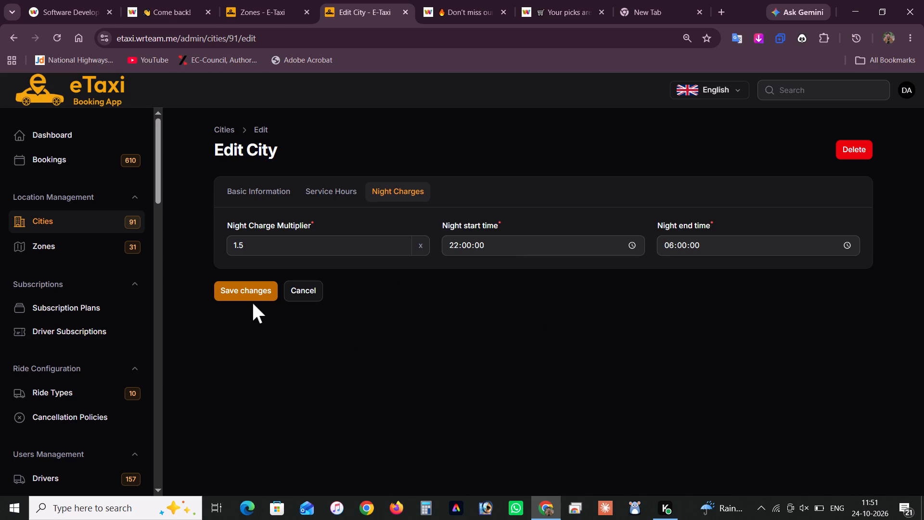
left_click(297, 292)
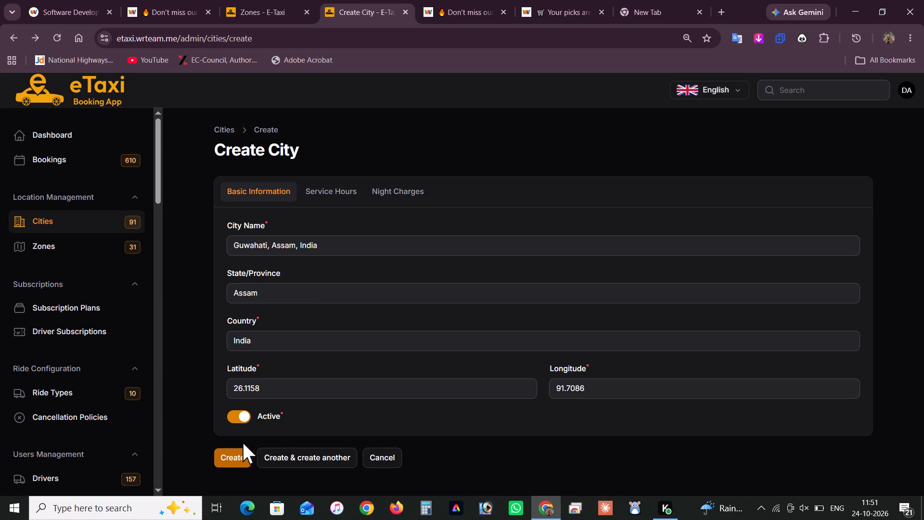
Start a new zone from the Zones list and assign it to the city "Guwahati, Assam, India".
left_click(104, 244)
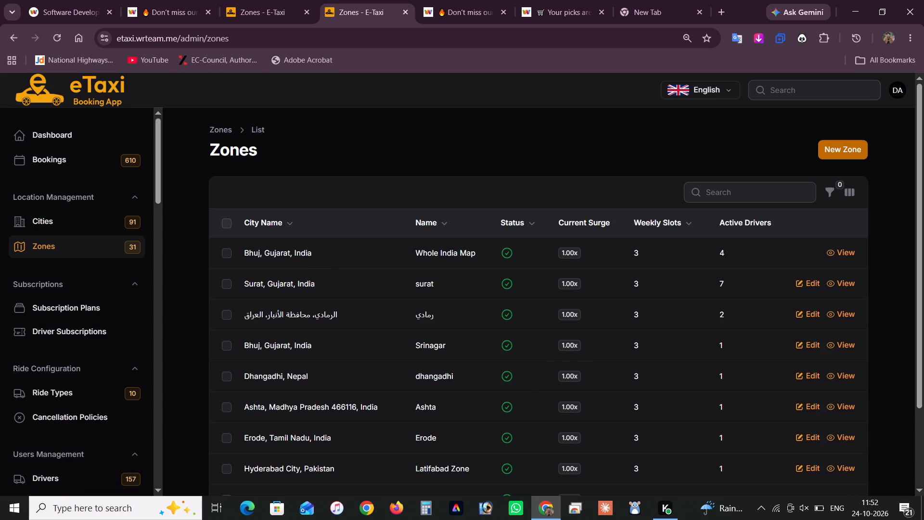
scroll(301, 372, "down", 1)
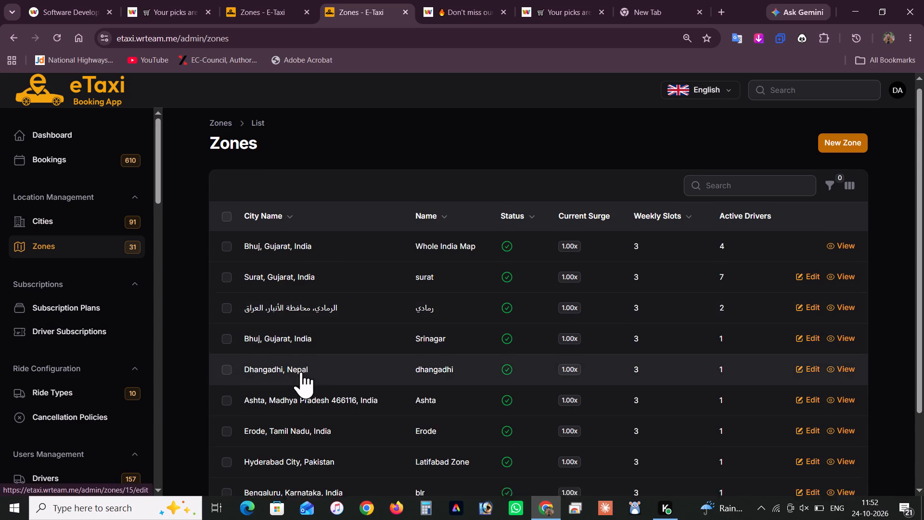
scroll(301, 372, "down", 3)
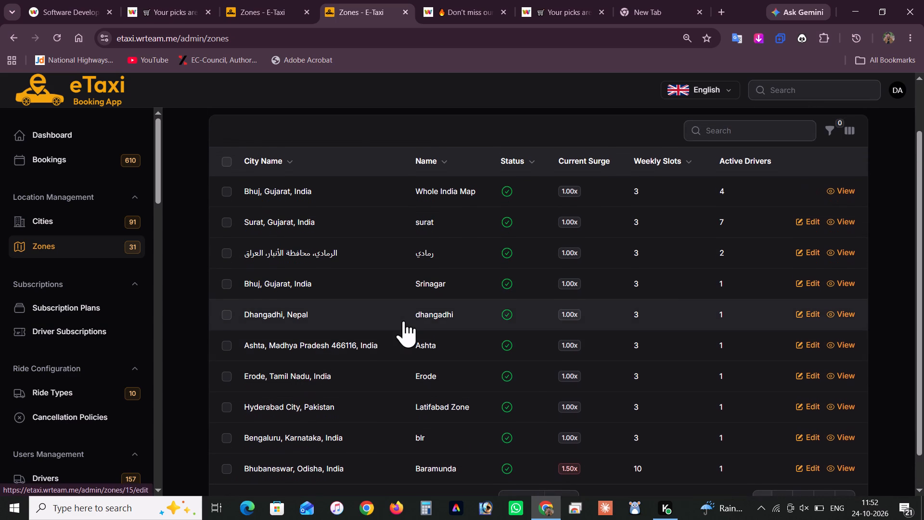
scroll(404, 321, "down", 1)
scroll(369, 207, "up", 4)
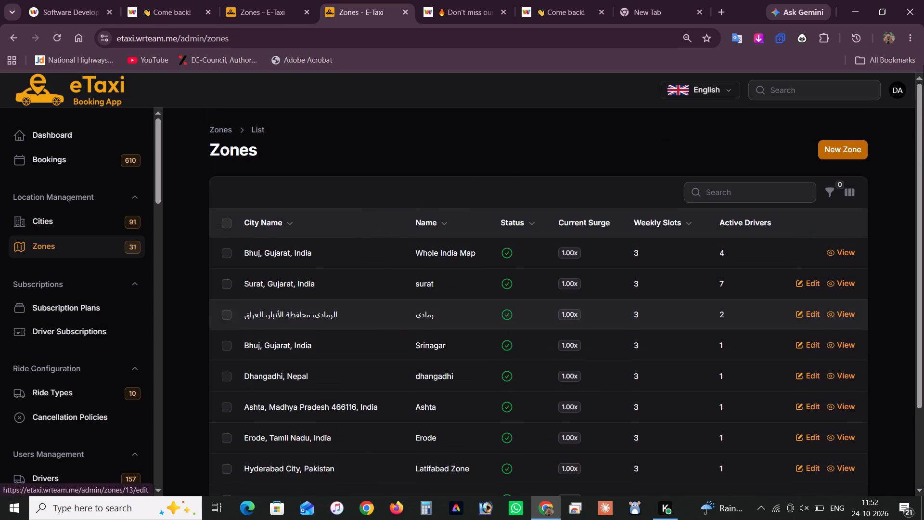
left_click(840, 147)
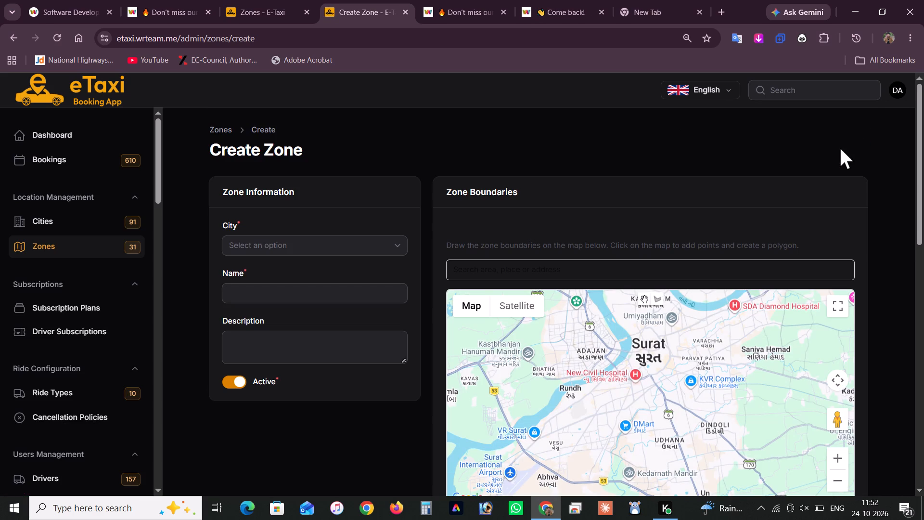
left_click(390, 236)
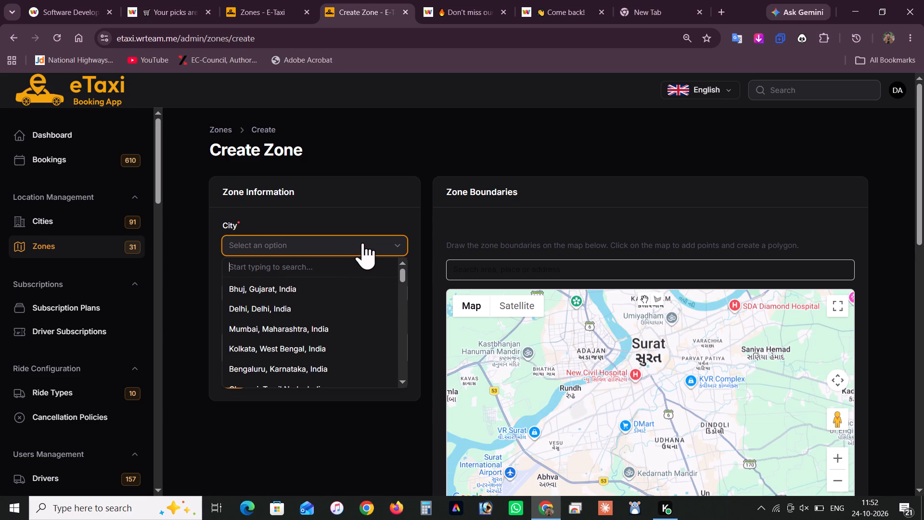
type("guwa")
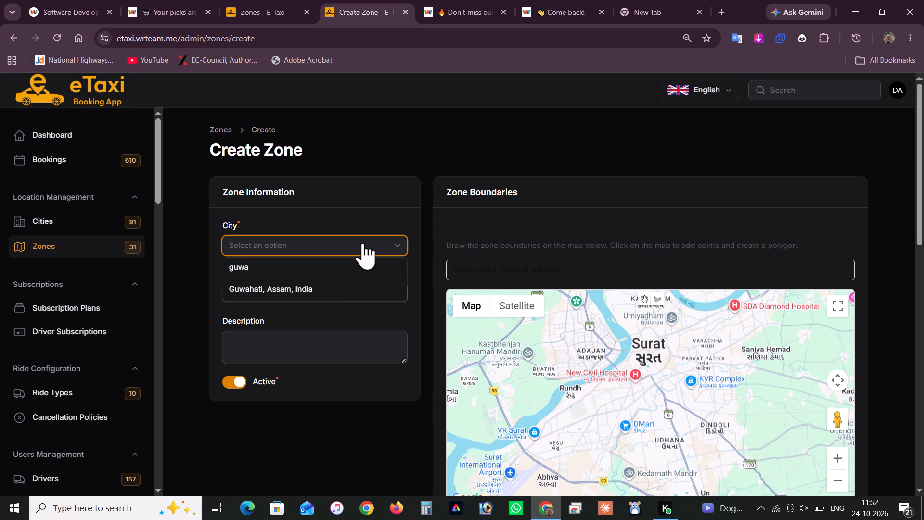
left_click(327, 289)
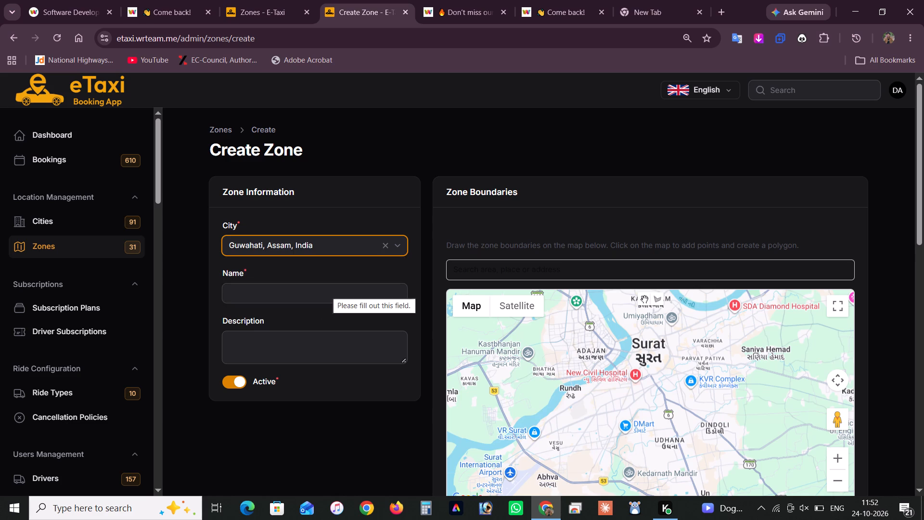
Name the new zone "guwahati" and leave its description empty.
left_click(324, 294)
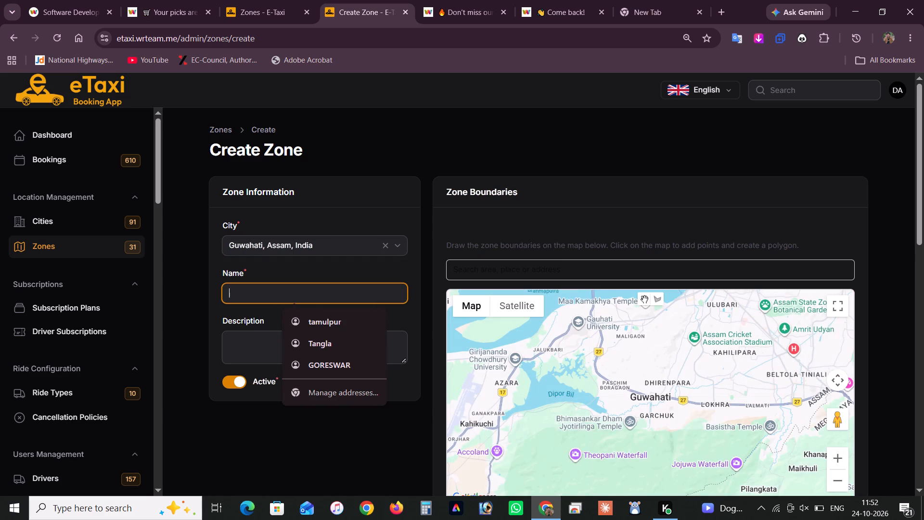
type("guw")
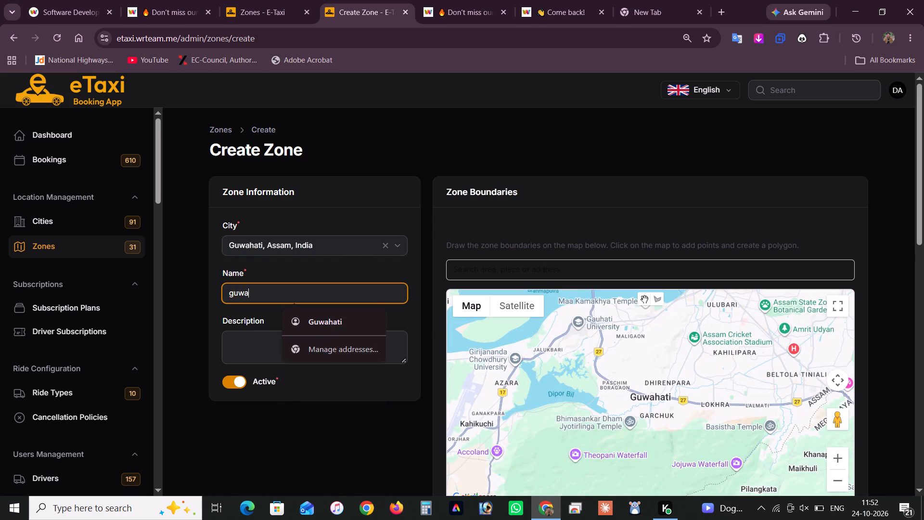
type("hq")
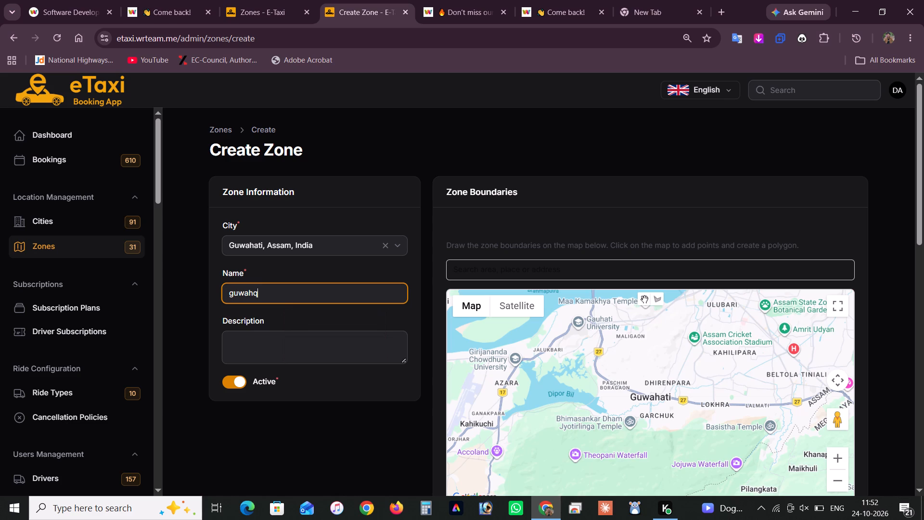
key("BackSpace")
key("a")
type("ti")
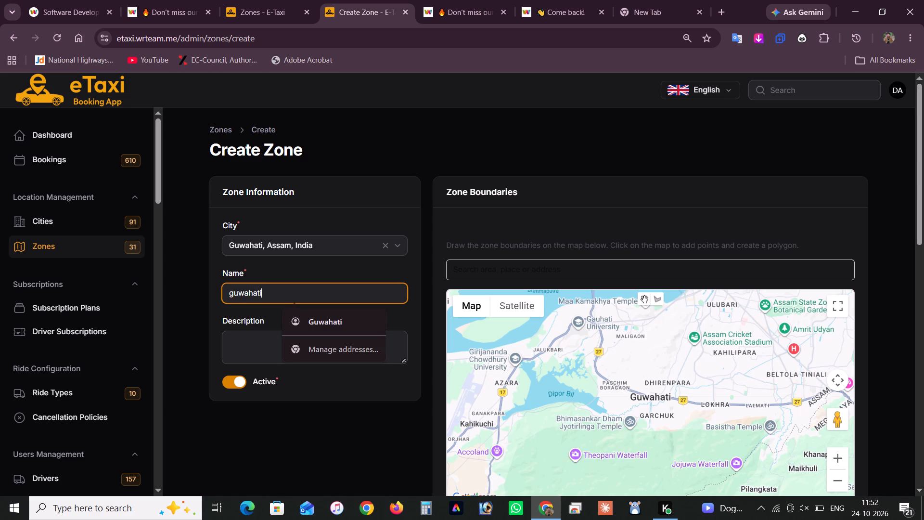
left_click(255, 342)
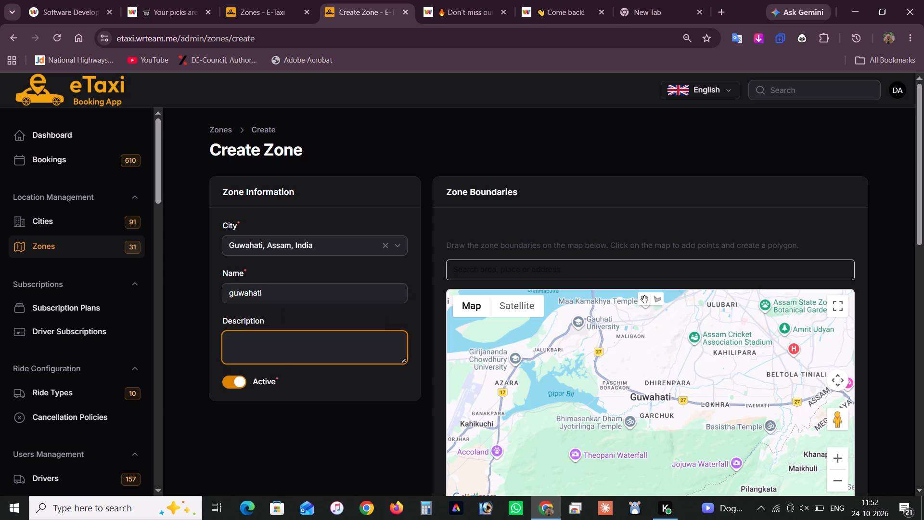
Start the zone boundary polygon on the map, placing points from west of Changsari across to the Brahmaputra north of Noonmati.
scroll(664, 293, "down", 3)
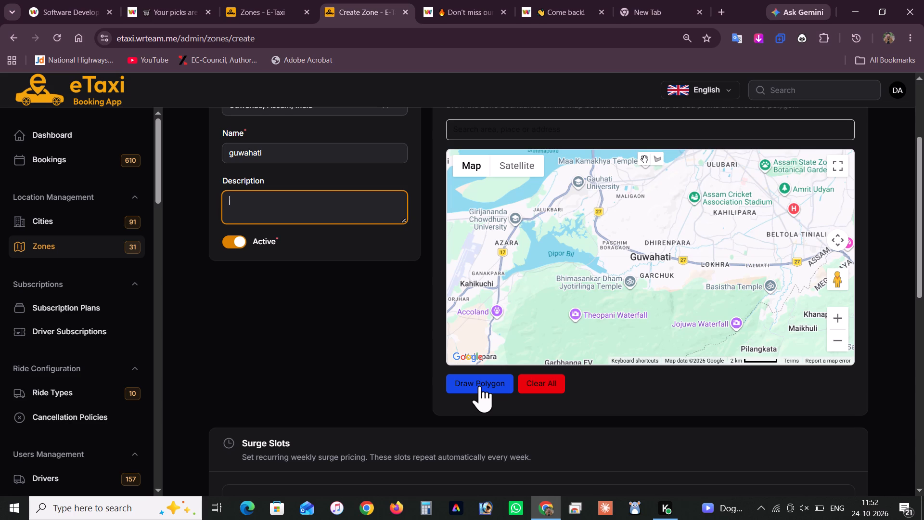
scroll(490, 391, "up", 1)
left_click(483, 467)
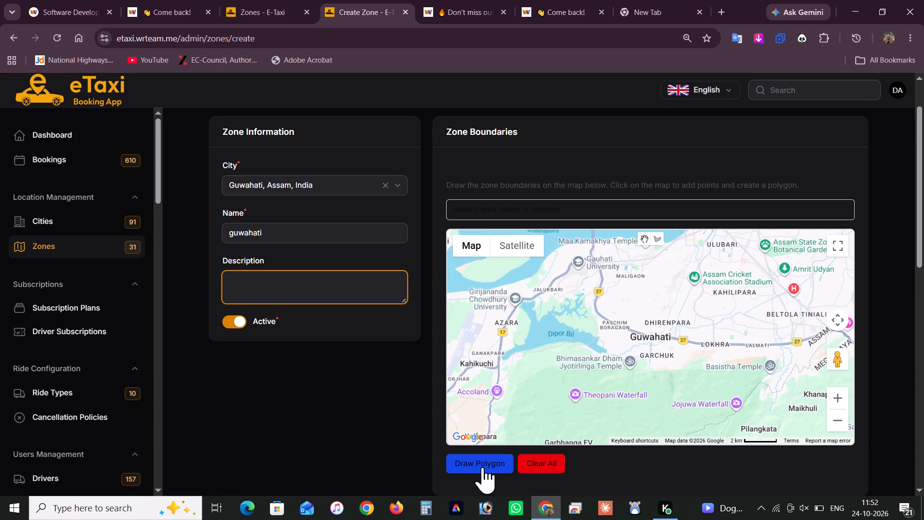
scroll(553, 367, "down", 1)
scroll(571, 350, "up", 1)
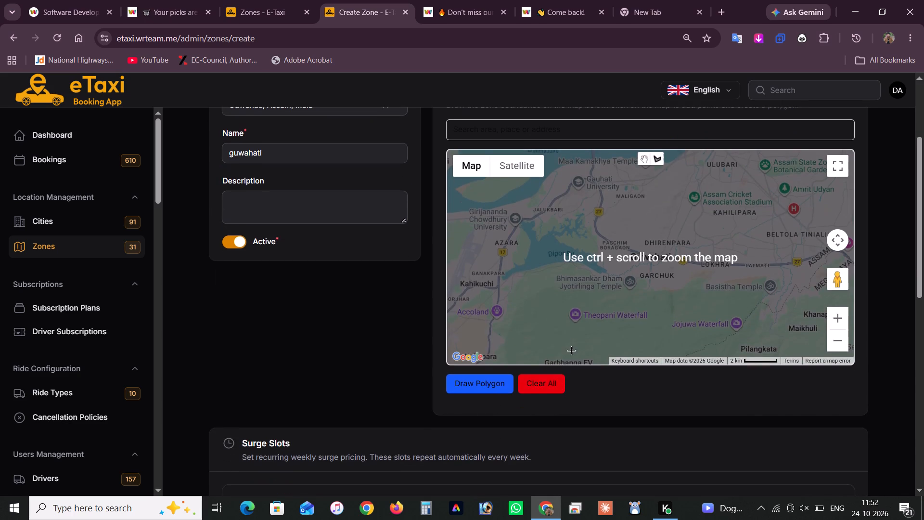
middle_click_drag(638, 347, 569, 384)
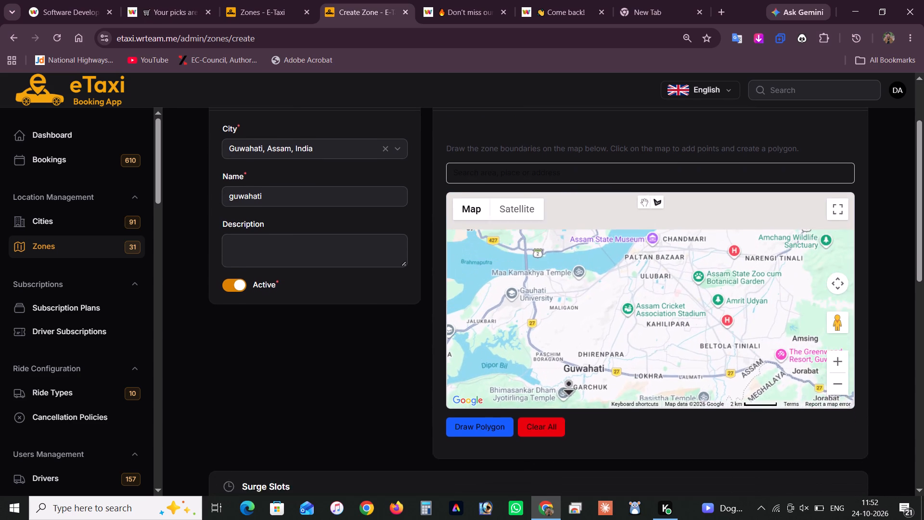
middle_click_drag(569, 384, 571, 328)
scroll(600, 302, "down", 1)
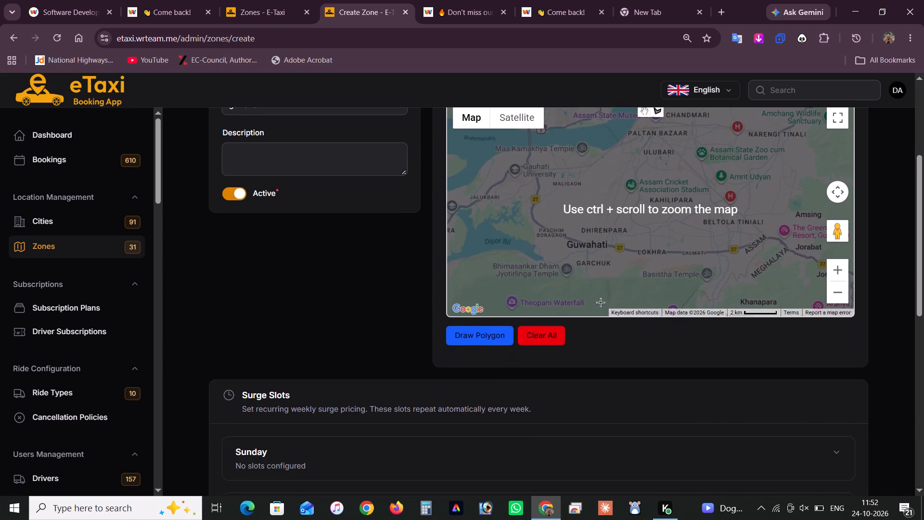
scroll(600, 302, "up", 1)
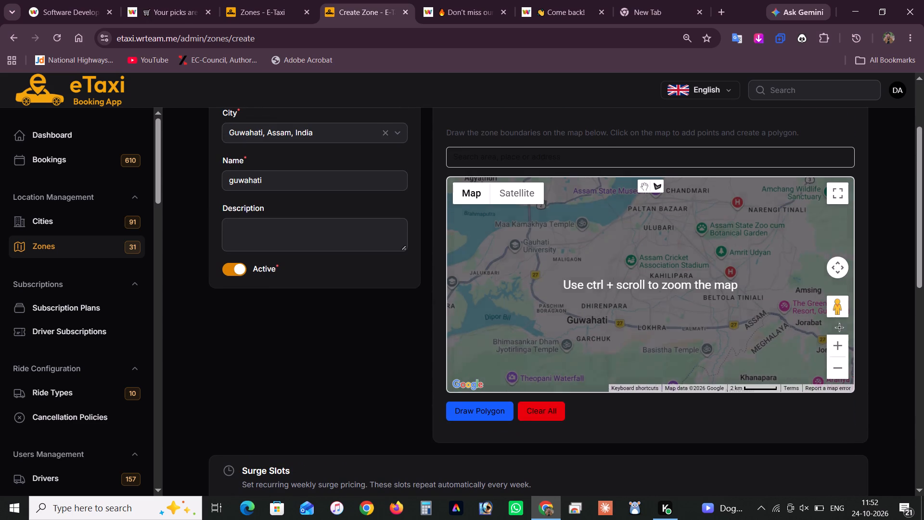
left_click(843, 368)
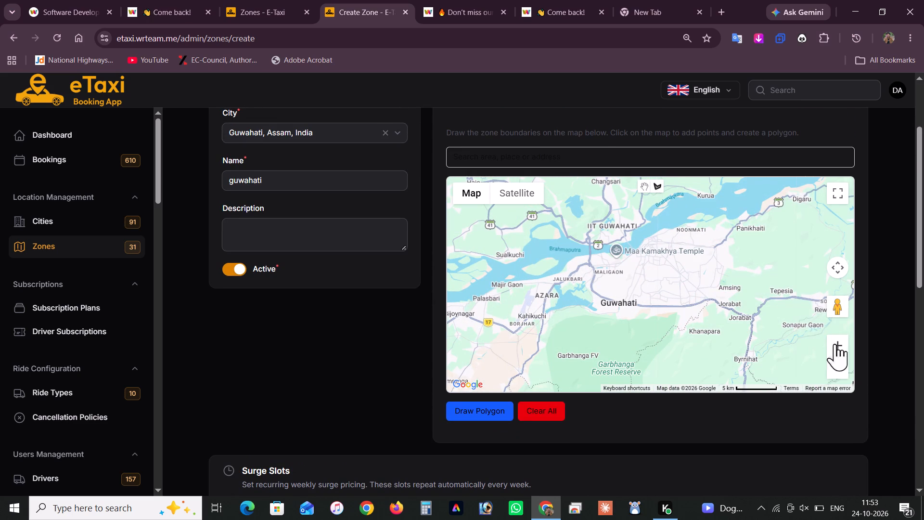
left_click_drag(709, 261, 683, 299)
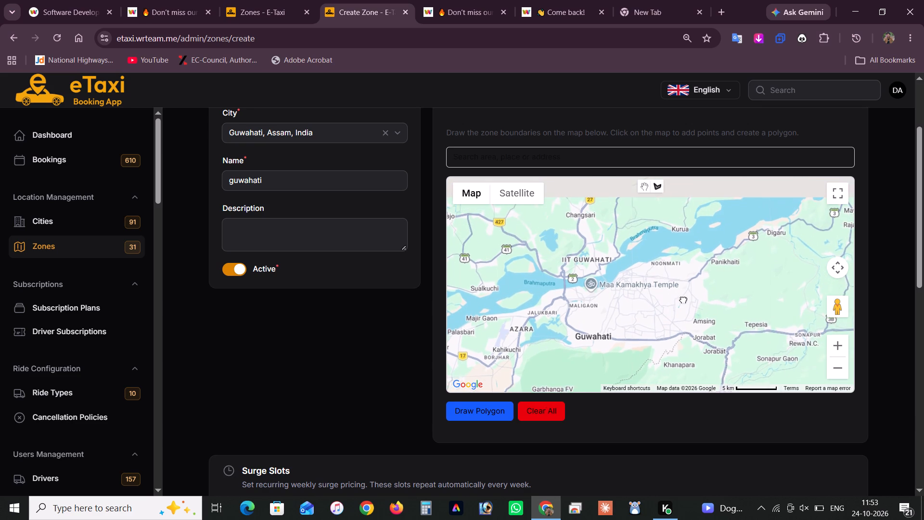
left_click_drag(683, 299, 688, 298)
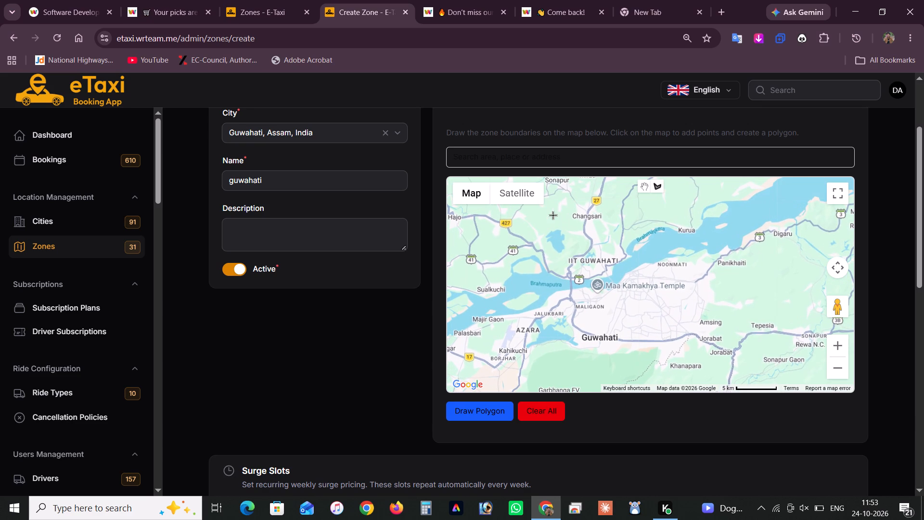
left_click(552, 215)
left_click(590, 198)
left_click(618, 206)
left_click(624, 233)
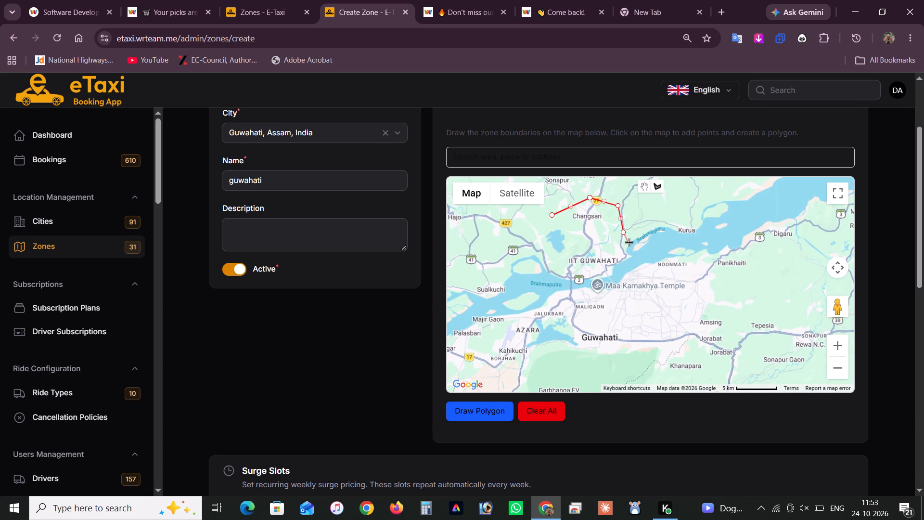
left_click(629, 244)
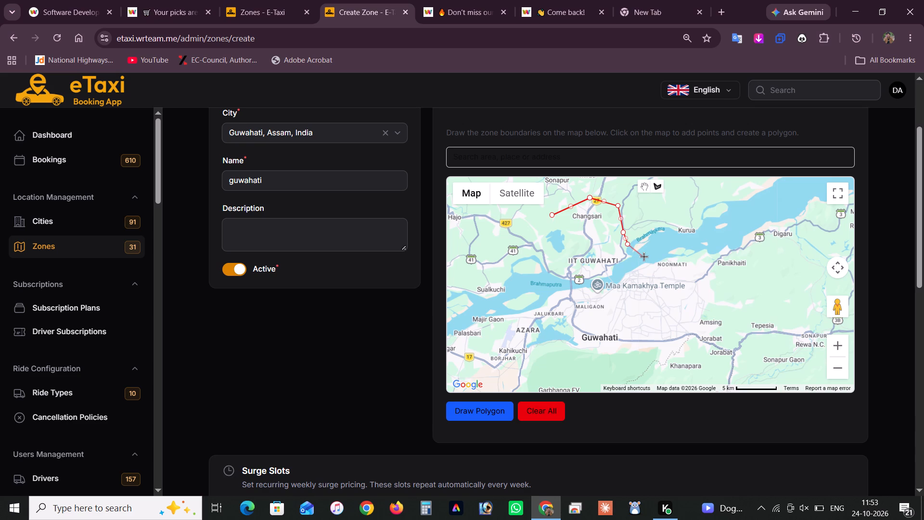
left_click(643, 256)
left_click(668, 248)
Extend the zone boundary east past Noonmati to Panikhaiti, then south by Amsing to Jorabat.
left_click(713, 248)
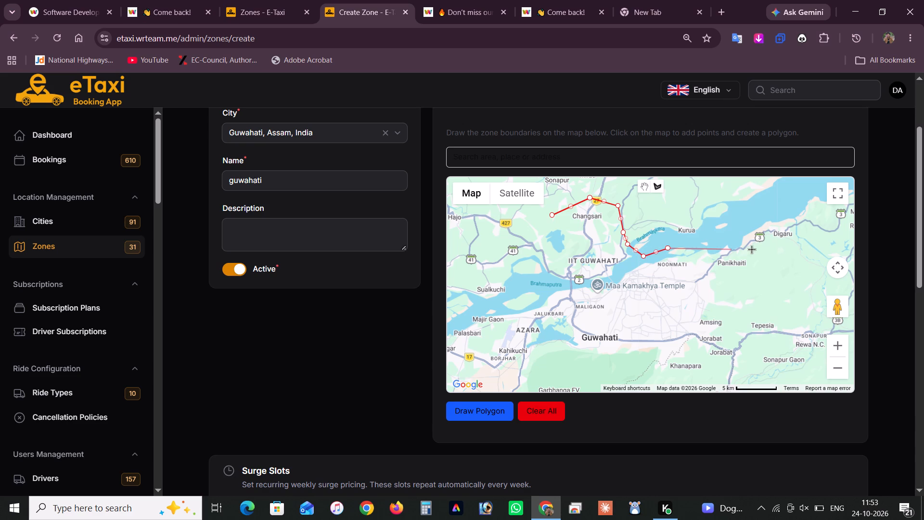
left_click(747, 256)
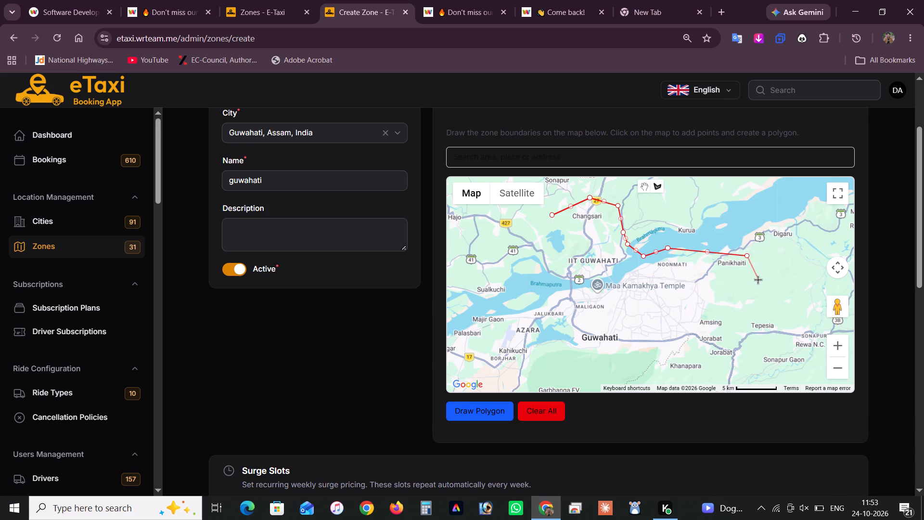
left_click(757, 279)
left_click(723, 313)
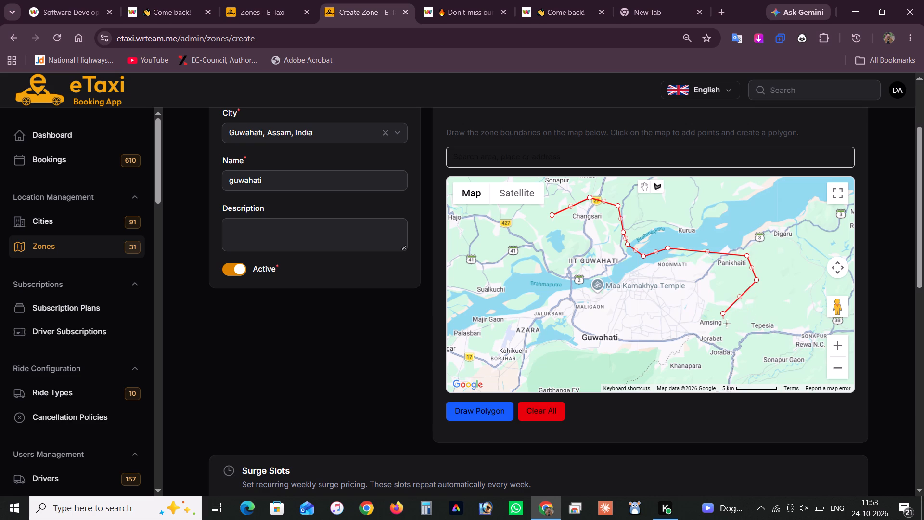
left_click(729, 344)
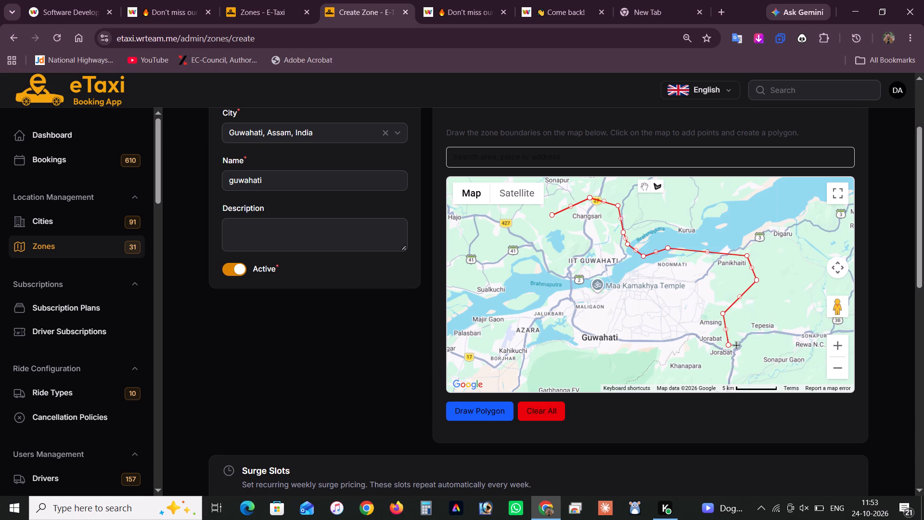
left_click(737, 354)
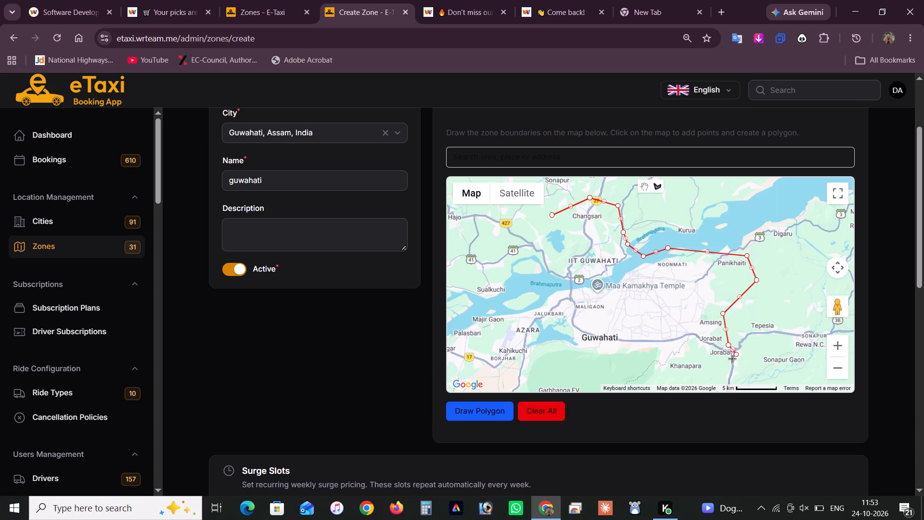
left_click(726, 360)
Continue the boundary west from Jorabat through Khanapara and along the forest edge south of Guwahati to near Kahikuchi.
left_click(697, 354)
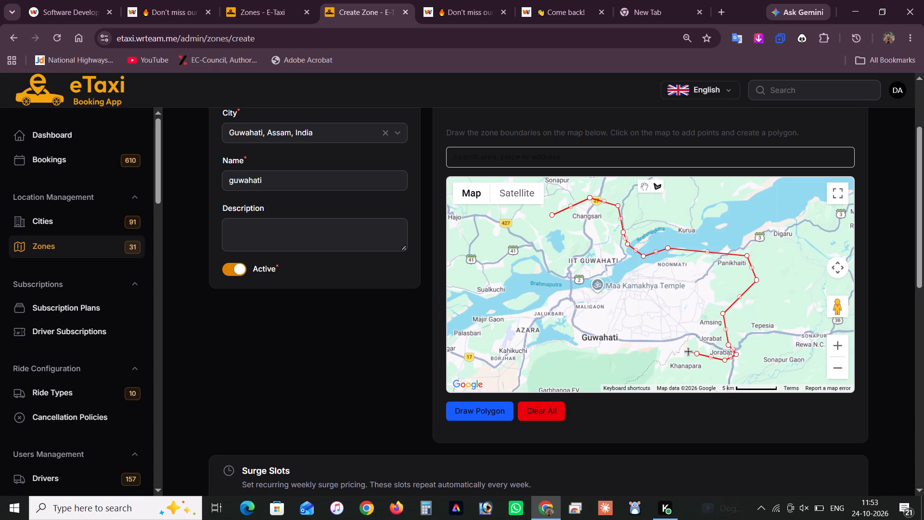
left_click(688, 351)
left_click(672, 361)
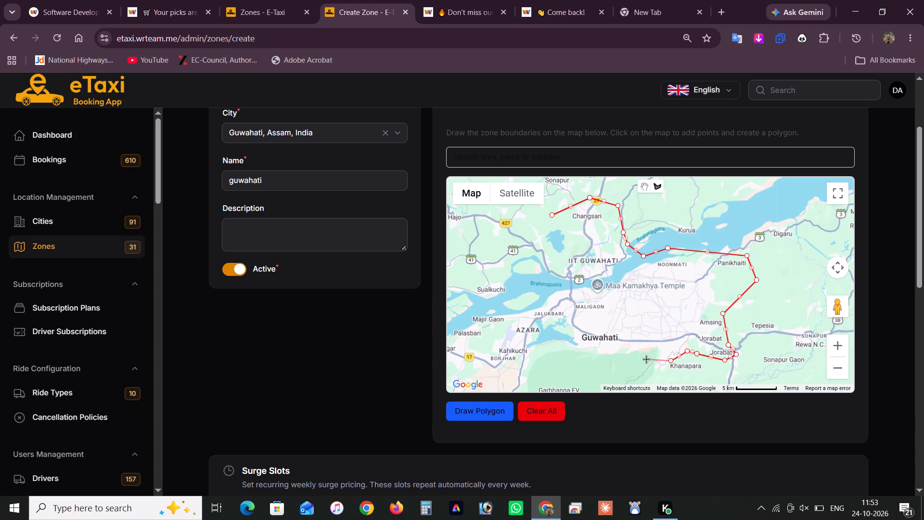
left_click(643, 358)
left_click(607, 361)
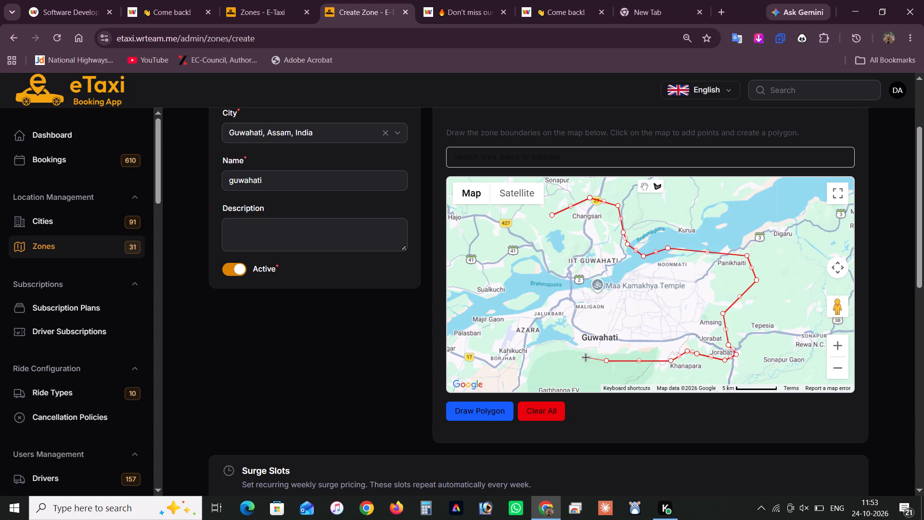
left_click(585, 357)
left_click(545, 355)
left_click_drag(534, 361, 600, 314)
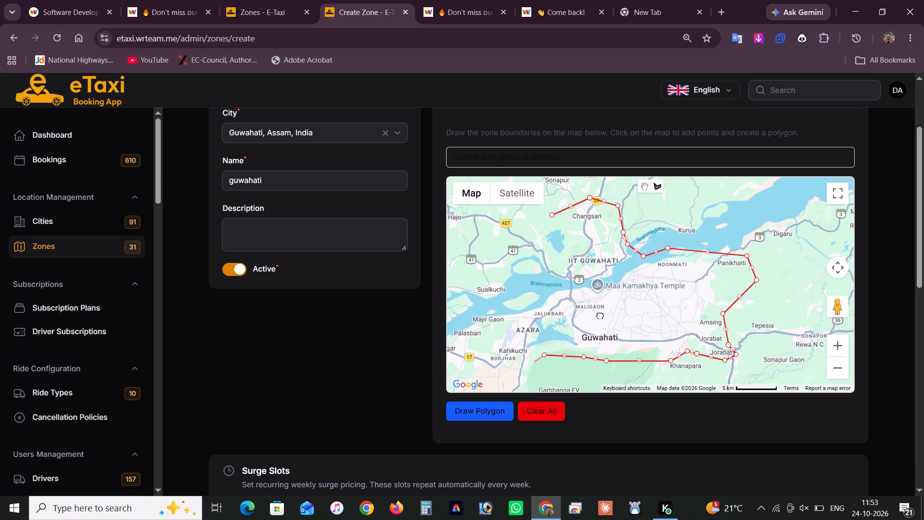
left_click_drag(600, 314, 486, 339)
middle_click_drag(537, 355, 607, 320)
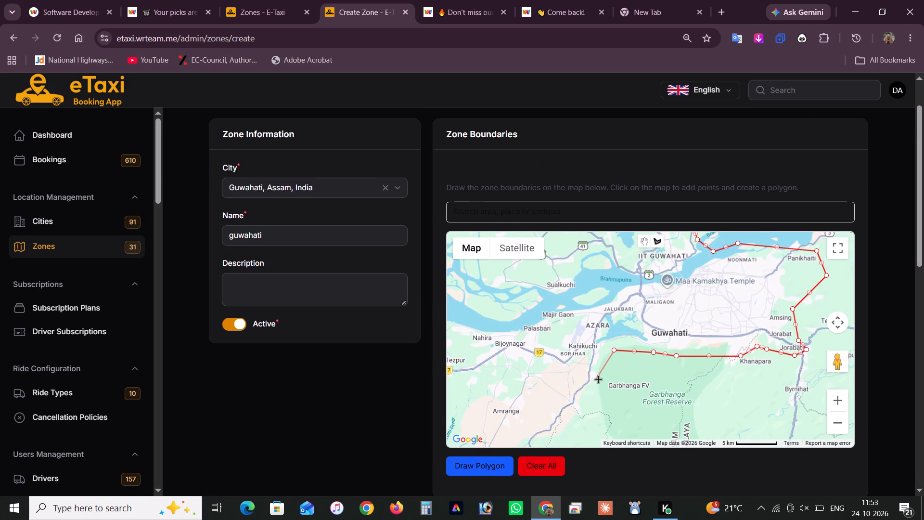
Continue the boundary southwest past Garbhanga FV, then northwest above Amranga to just southwest of Bijoynagar.
left_click(598, 379)
left_click(579, 417)
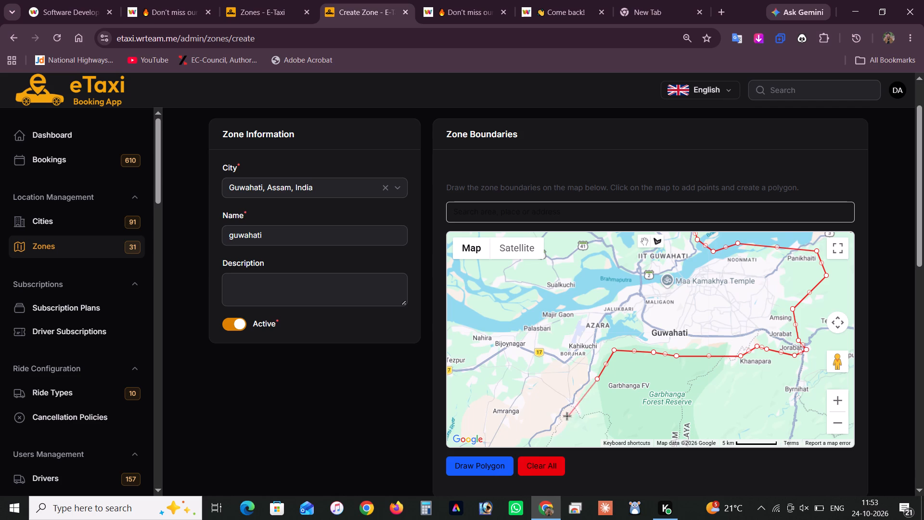
left_click(590, 396)
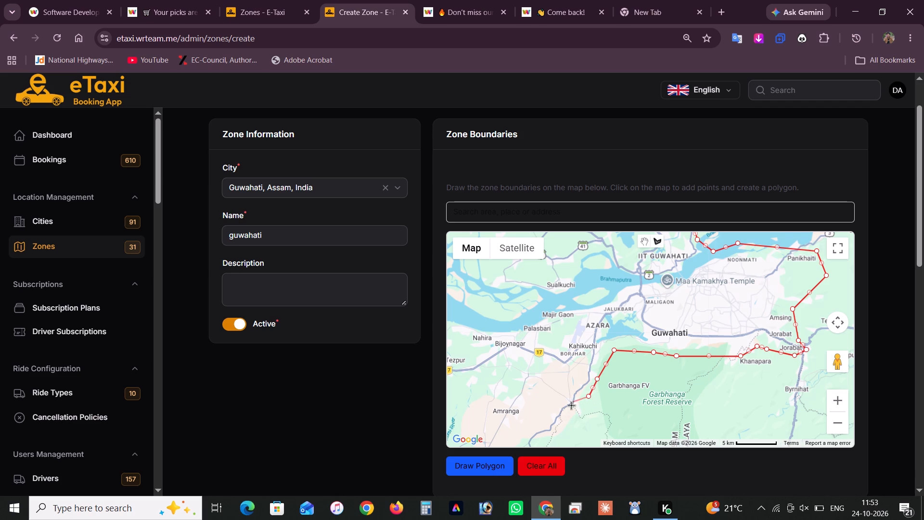
middle_click_drag(553, 408, 553, 416)
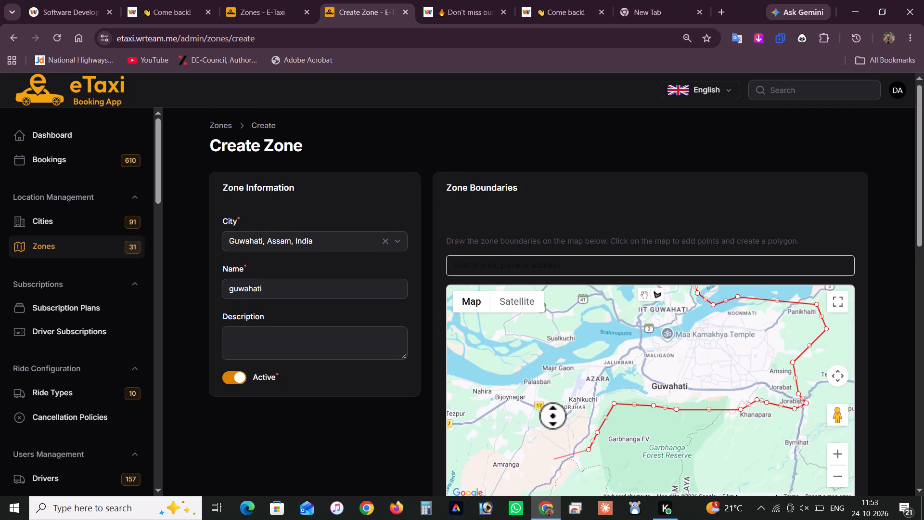
middle_click_drag(553, 416, 552, 426)
middle_click_drag(541, 452, 597, 370)
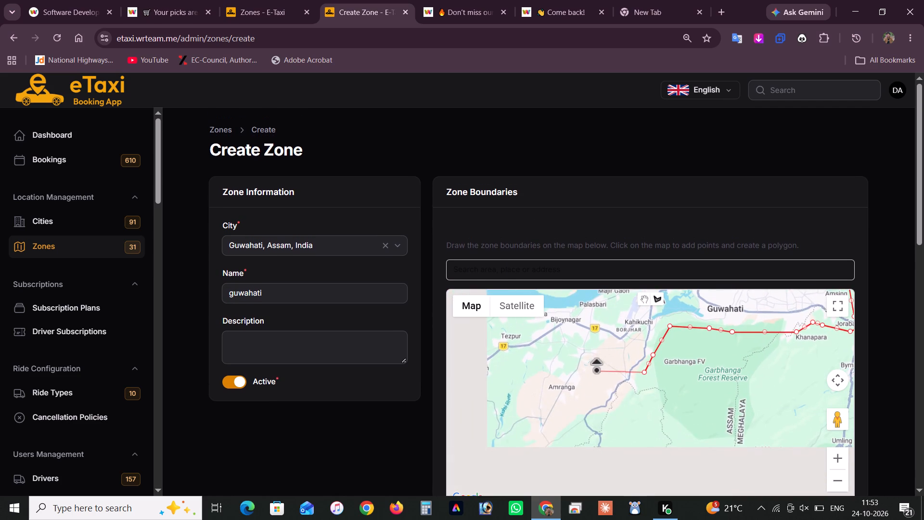
middle_click_drag(597, 370, 597, 370)
scroll(568, 389, "down", 1)
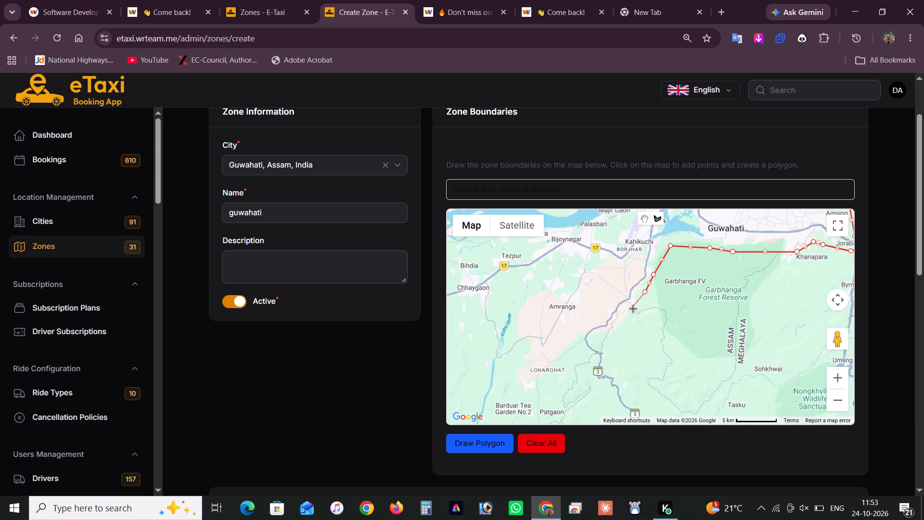
left_click(627, 291)
left_click(581, 264)
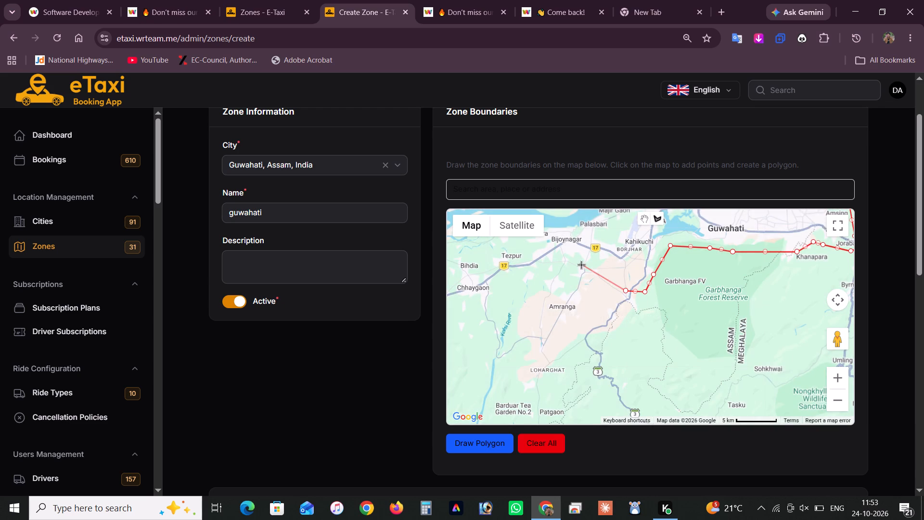
left_click(543, 249)
Run the boundary north across the Brahmaputra west of Sualkuchi, then northeast toward Changsari, and close the polygon at its starting point.
middle_click_drag(545, 262, 540, 288)
scroll(545, 281, "up", 1)
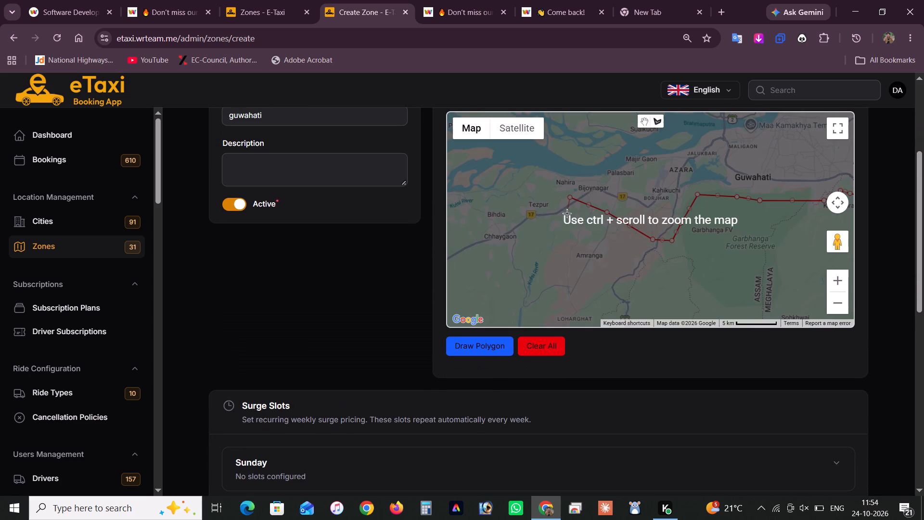
scroll(546, 254, "up", 2)
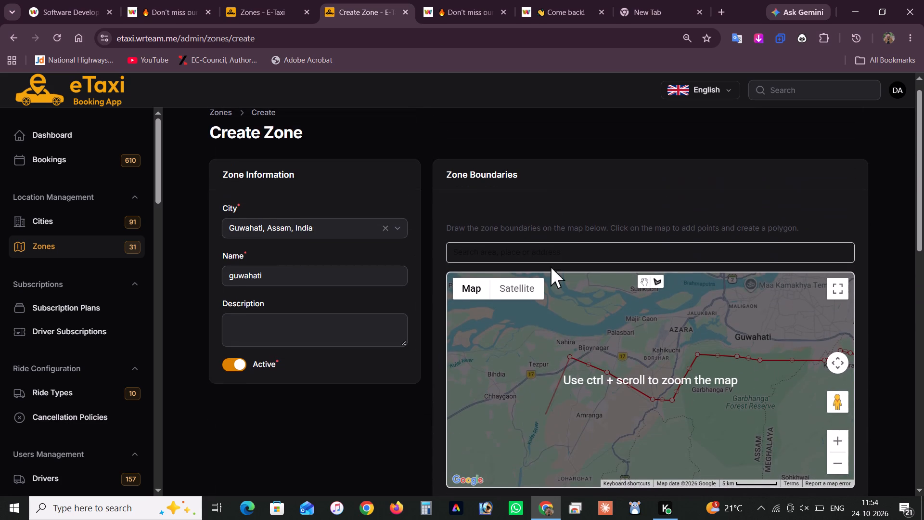
middle_click_drag(568, 364, 556, 400)
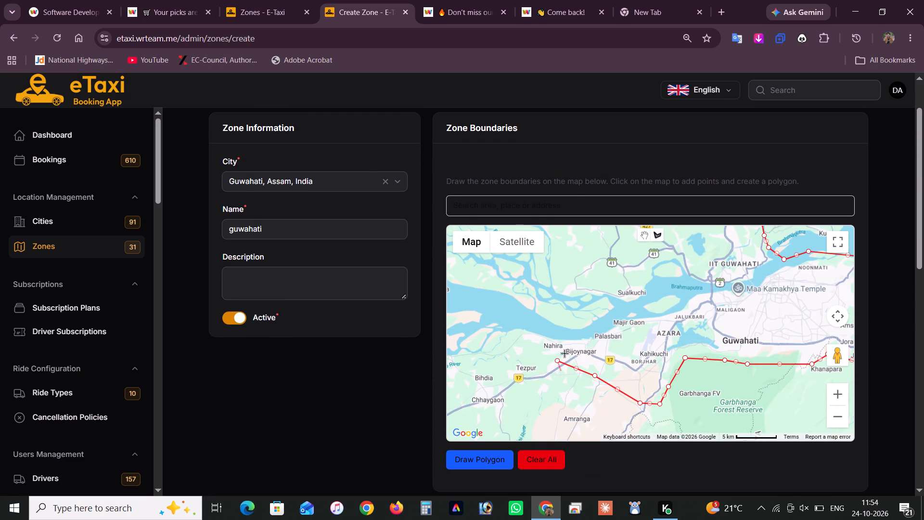
left_click(603, 281)
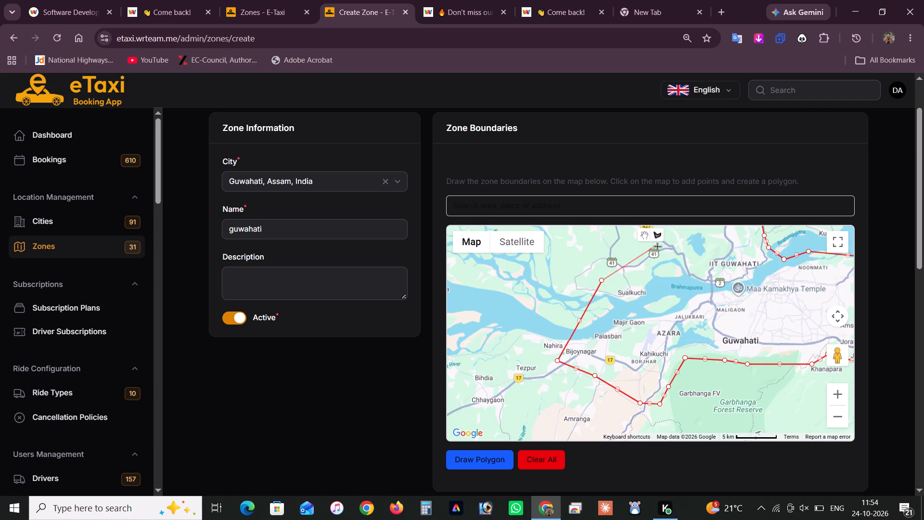
left_click(629, 254)
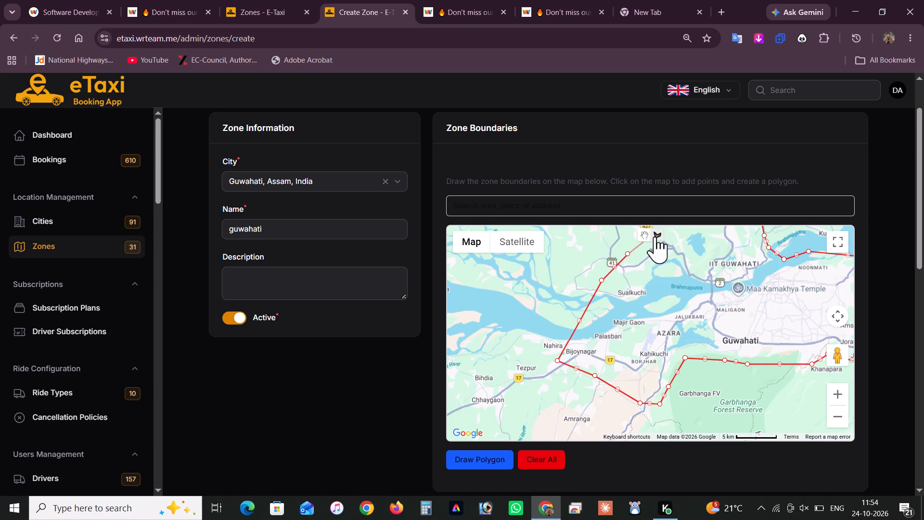
left_click(675, 235)
left_click(713, 230)
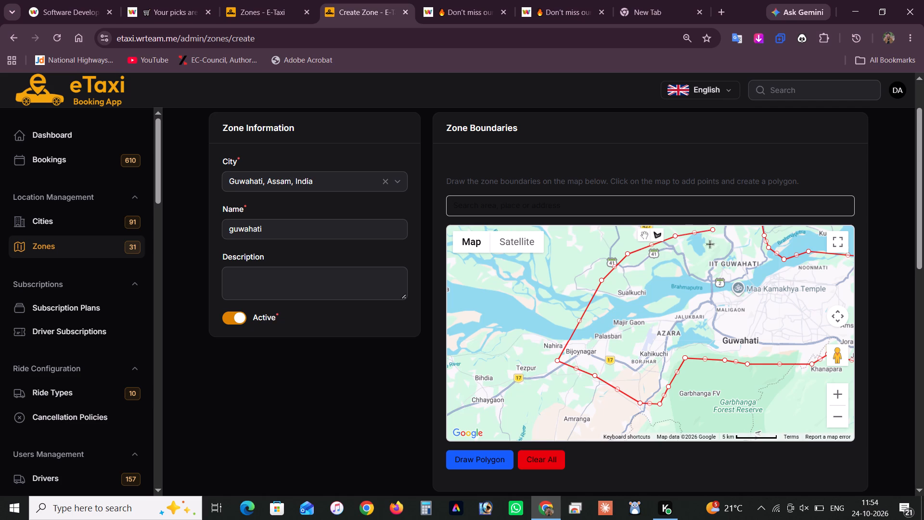
middle_click_drag(695, 265, 635, 323)
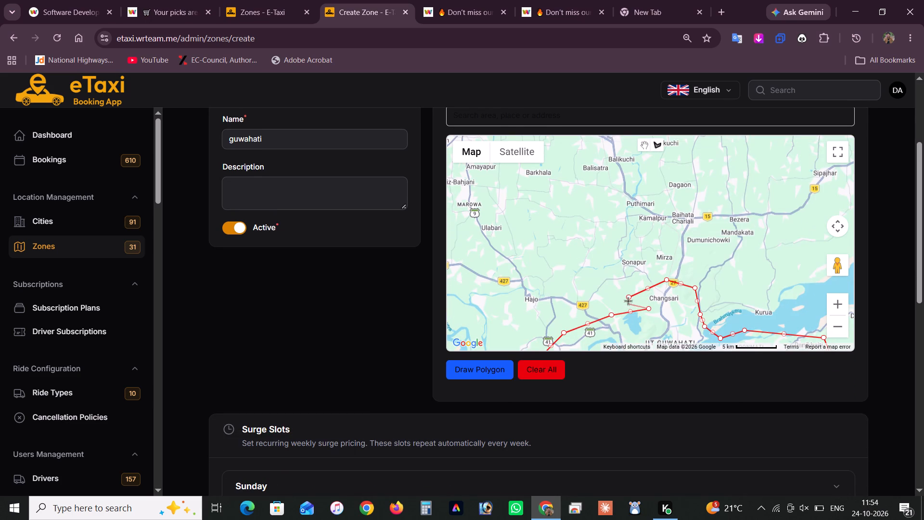
left_click(628, 298)
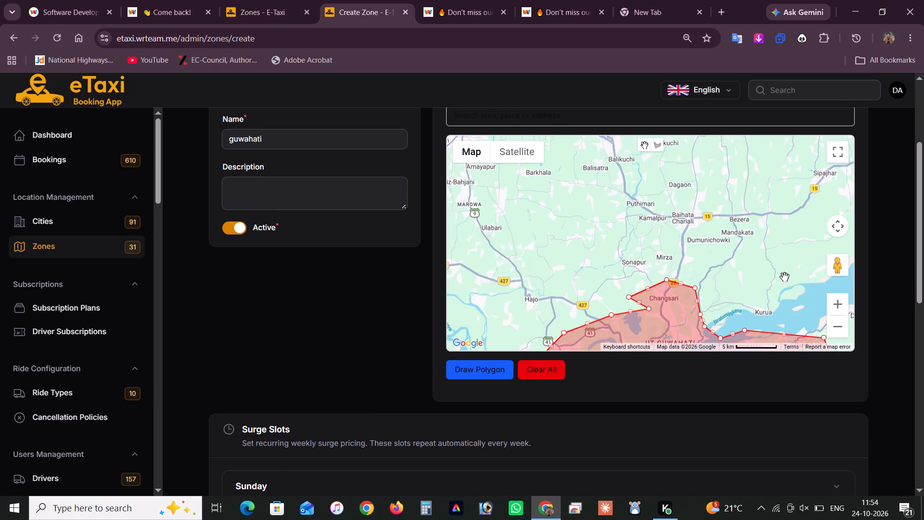
scroll(763, 242, "down", 1)
scroll(738, 234, "up", 1)
middle_click_drag(718, 257, 696, 206)
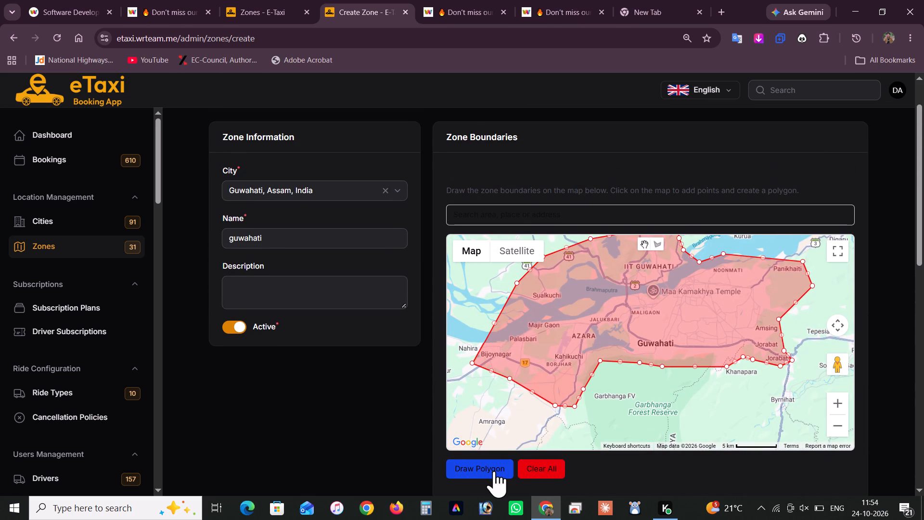
Examine the weekly surge slot fields by adding an empty time slot for Sunday and deleting it.
scroll(512, 390, "down", 1)
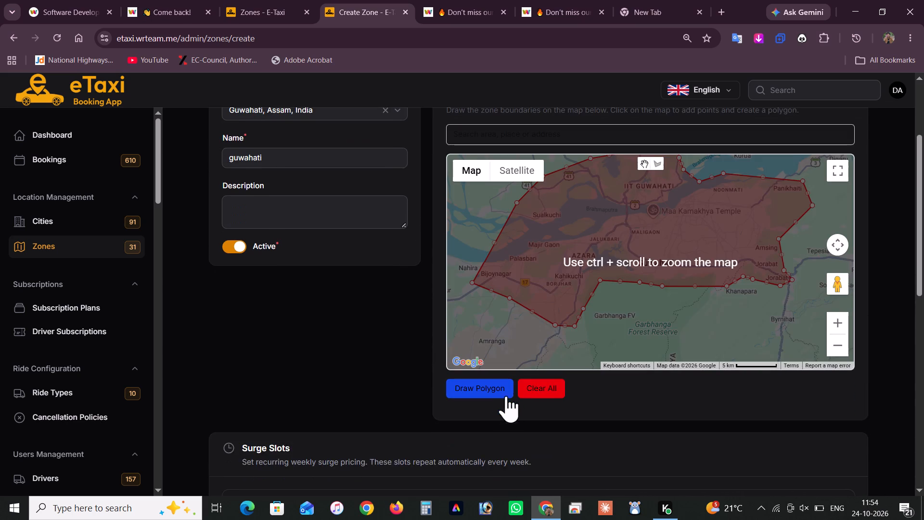
scroll(359, 391, "down", 3)
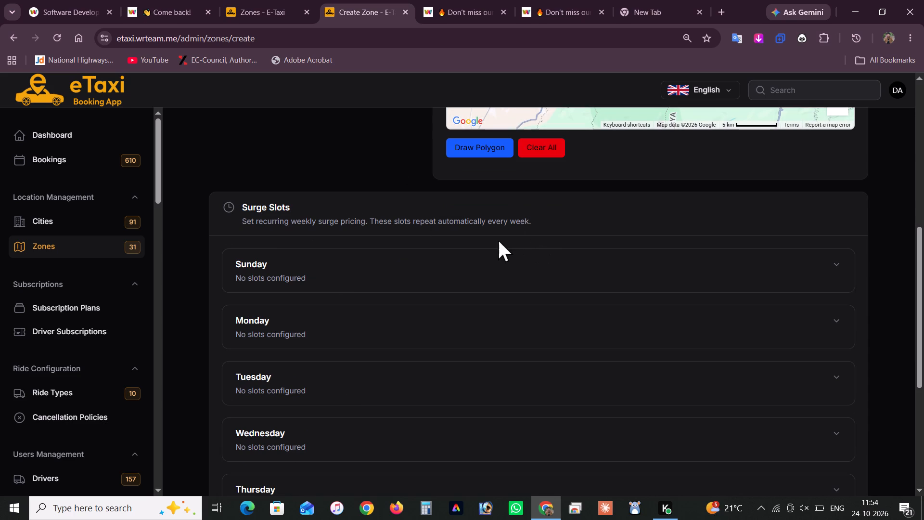
left_click(428, 269)
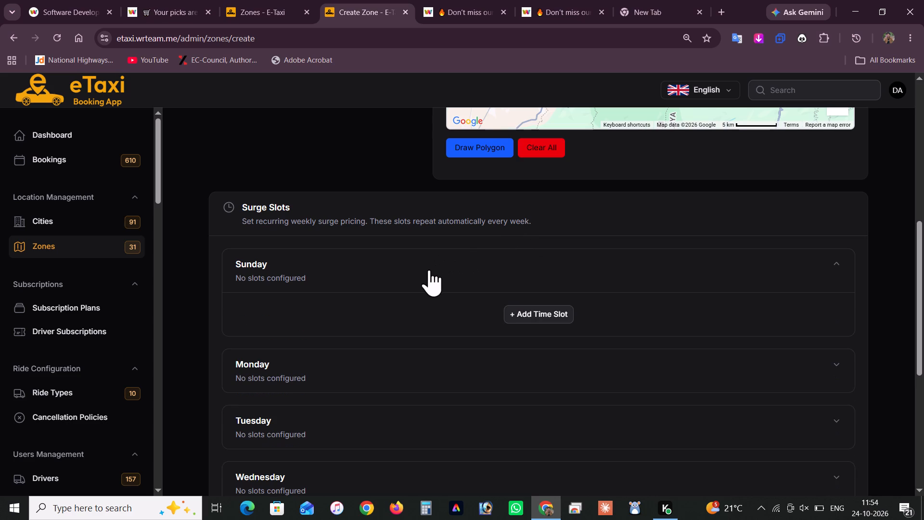
left_click(552, 310)
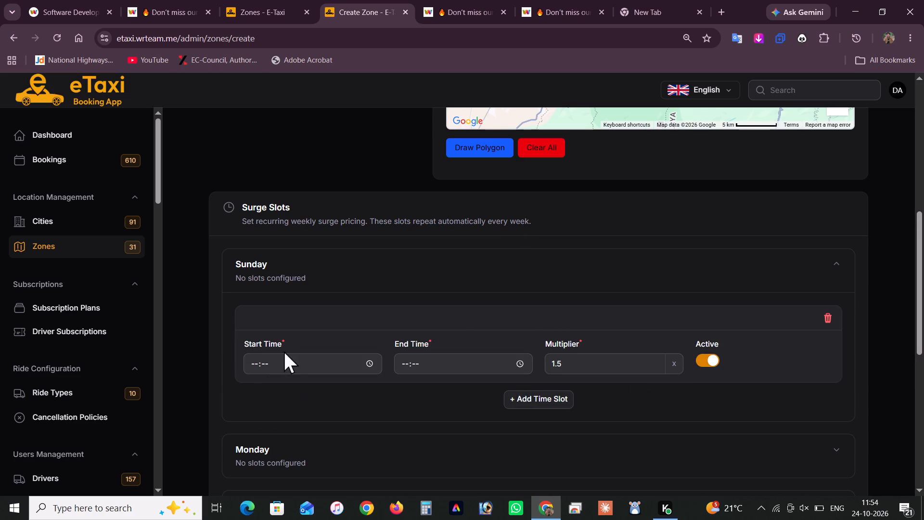
left_click(834, 316)
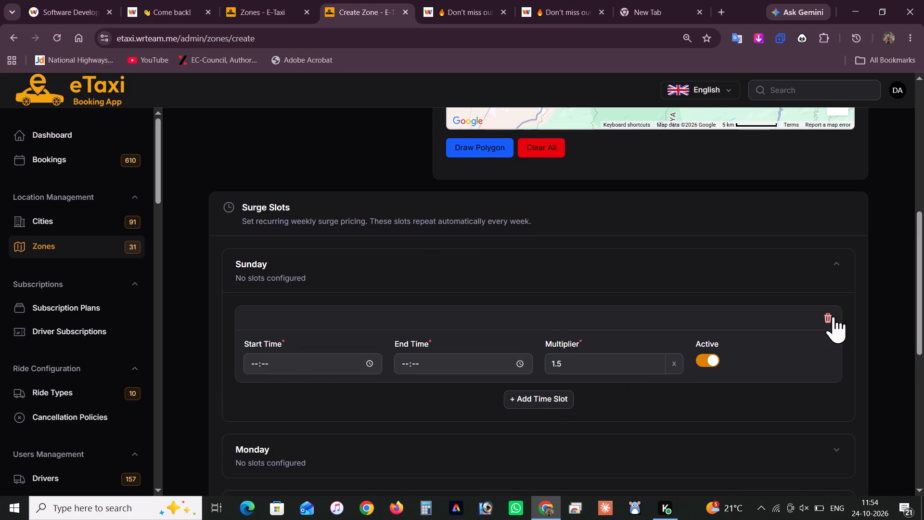
Expand the date-specific surge section for events and holidays and view its fields.
scroll(342, 340, "down", 4)
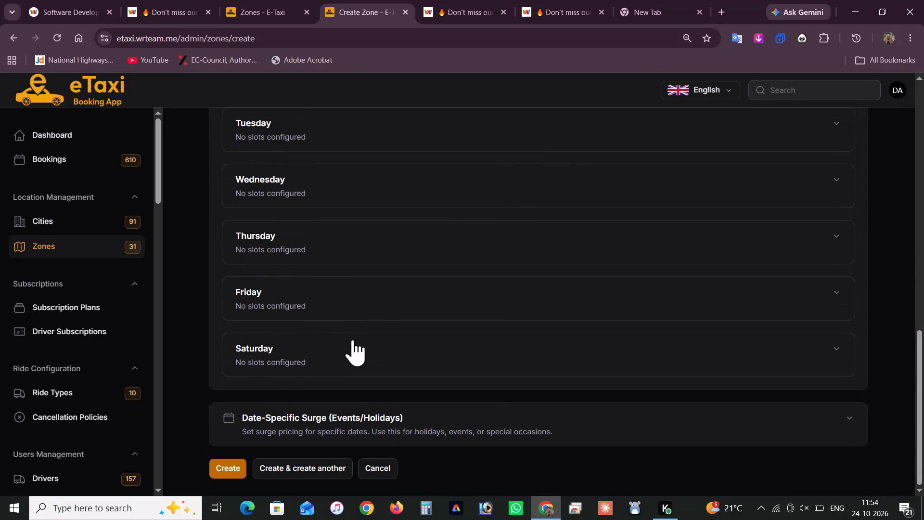
scroll(356, 335, "down", 1)
left_click(608, 425)
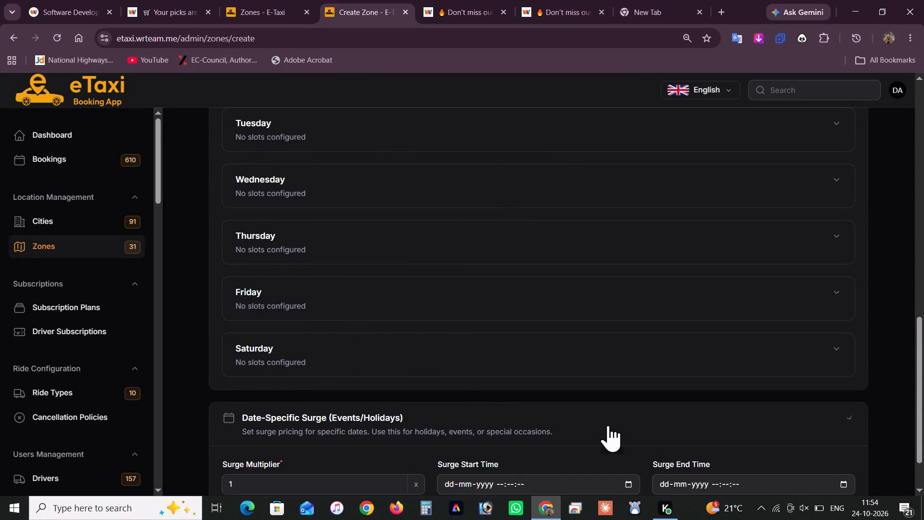
scroll(533, 400, "down", 2)
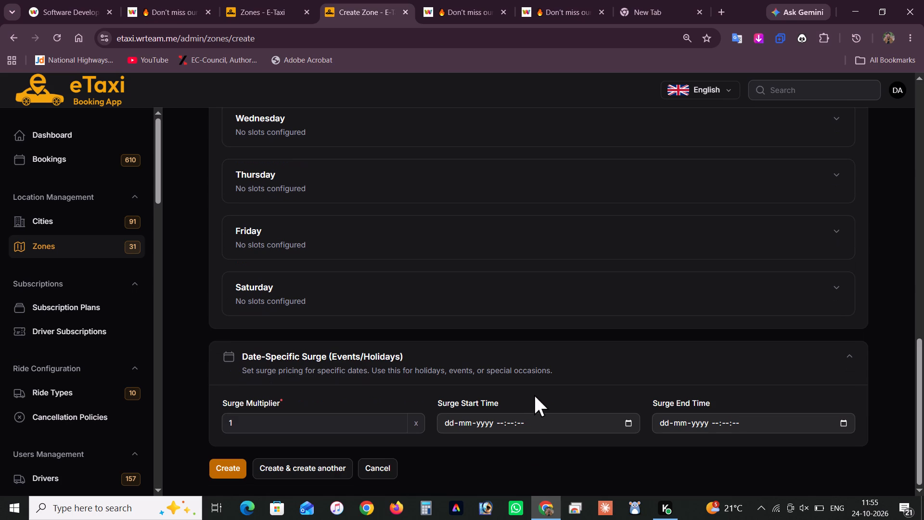
Add a new weekly surge time slot under Sunday.
scroll(528, 390, "up", 2)
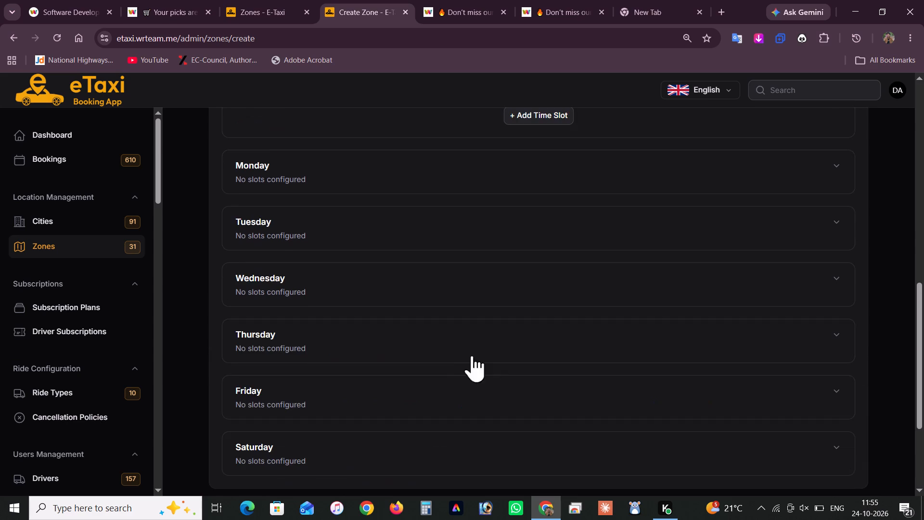
scroll(422, 332, "up", 1)
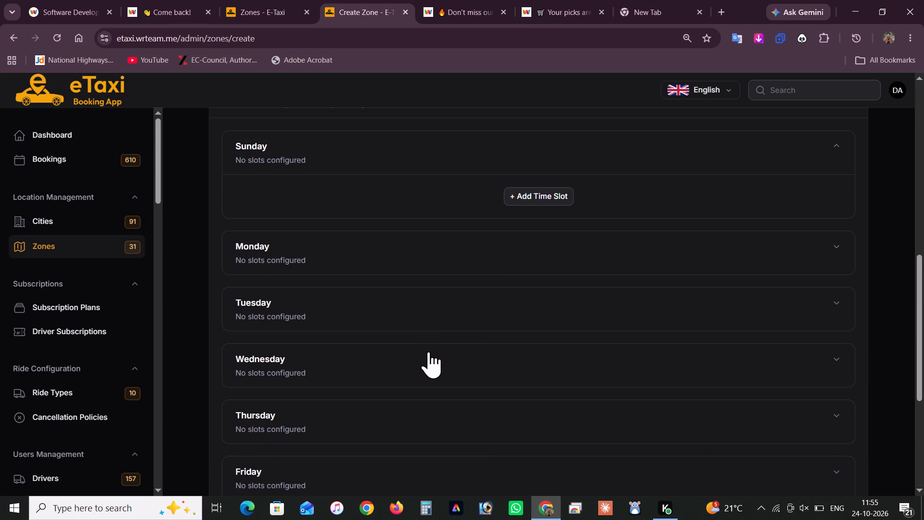
scroll(439, 349, "up", 3)
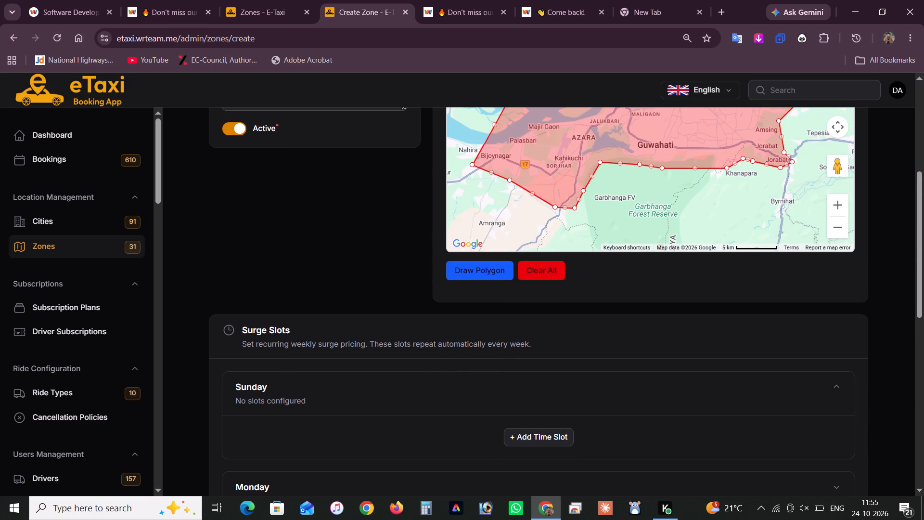
left_click(552, 436)
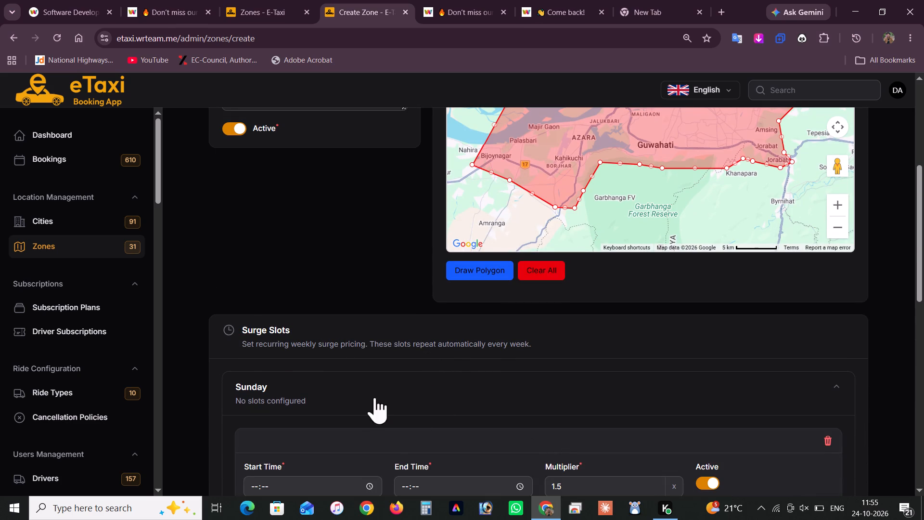
Set the start time of the Sunday surge slot to 08:00.
scroll(372, 386, "down", 1)
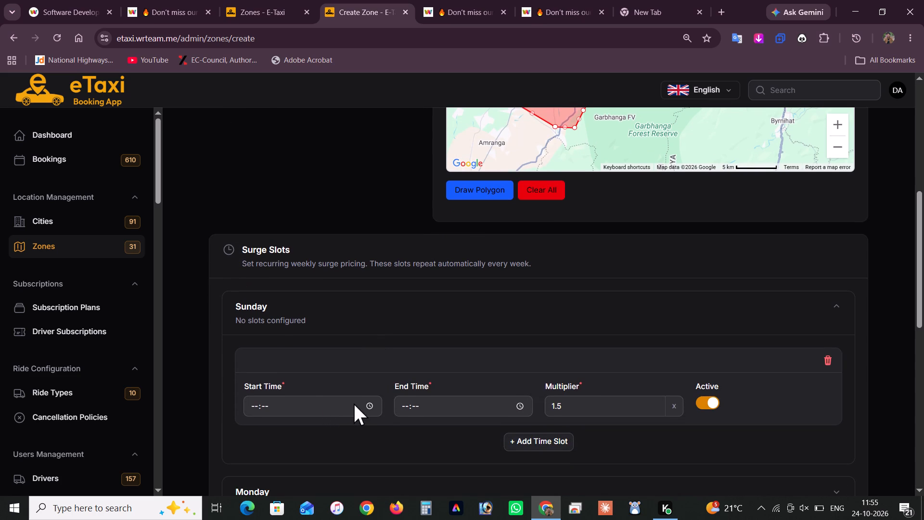
left_click(333, 404)
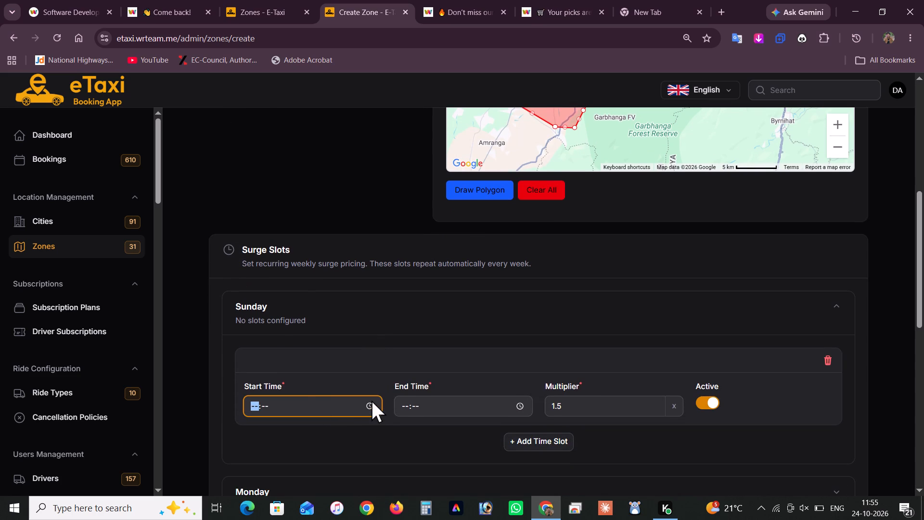
left_click(372, 401)
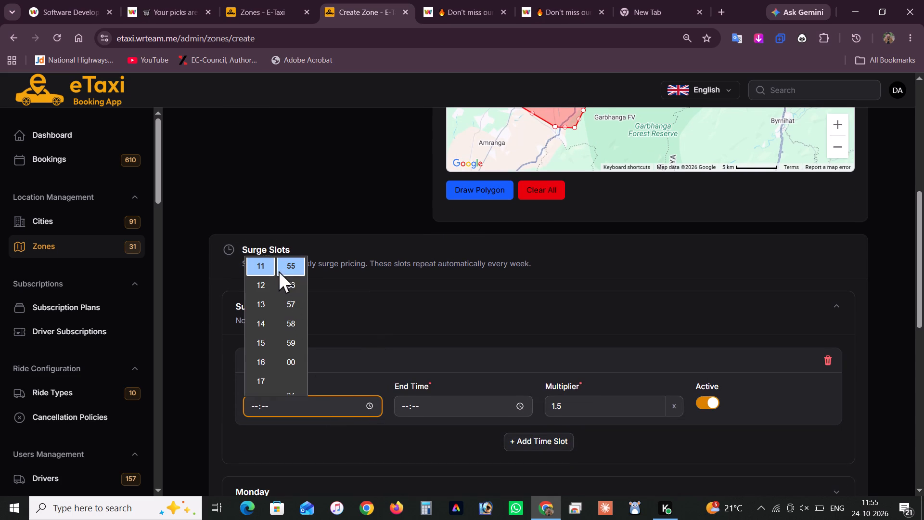
scroll(279, 294, "up", 5)
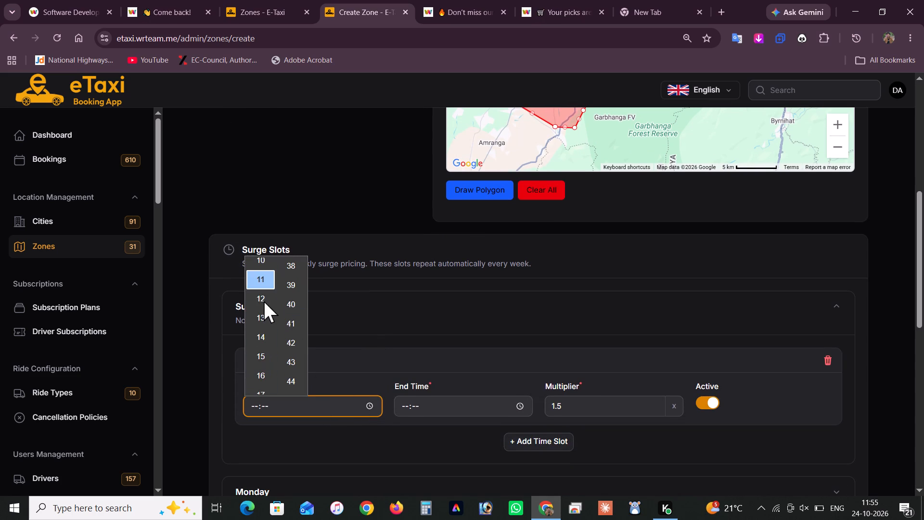
scroll(264, 301, "up", 3)
scroll(266, 307, "down", 2)
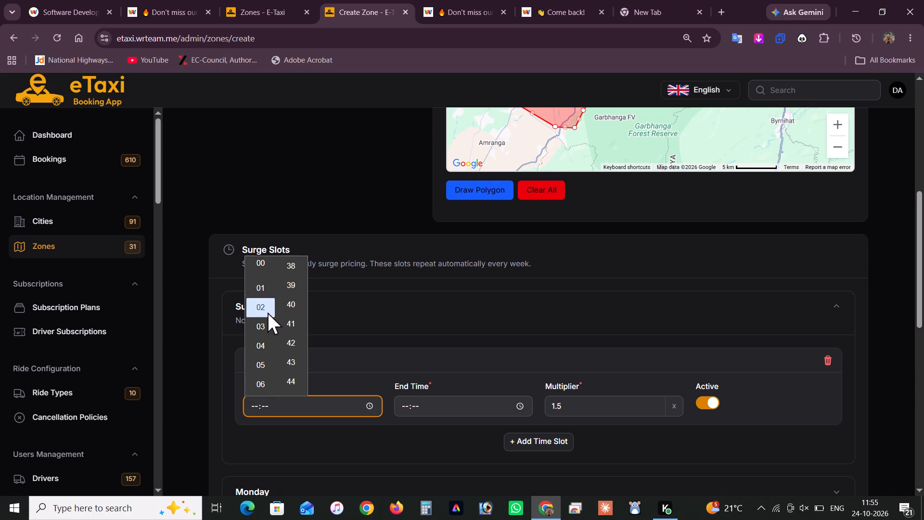
scroll(268, 312, "up", 4)
scroll(272, 312, "down", 1)
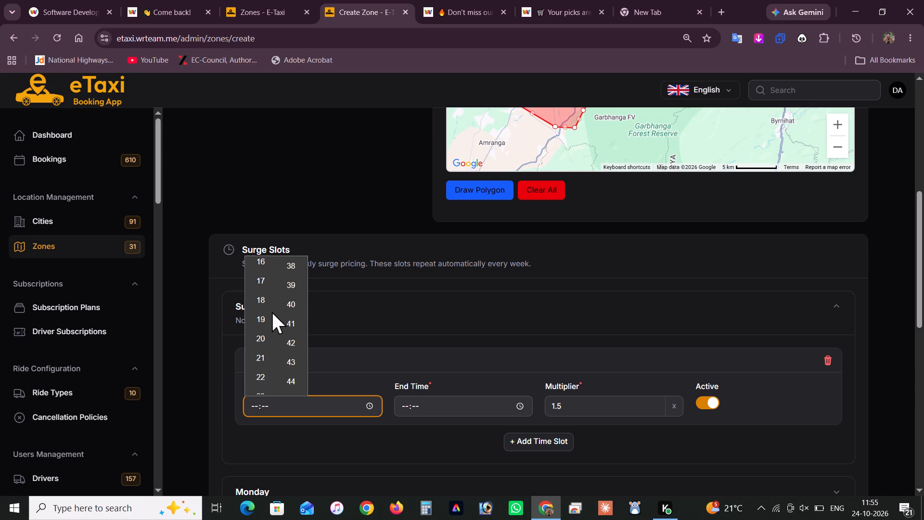
scroll(261, 355, "down", 1)
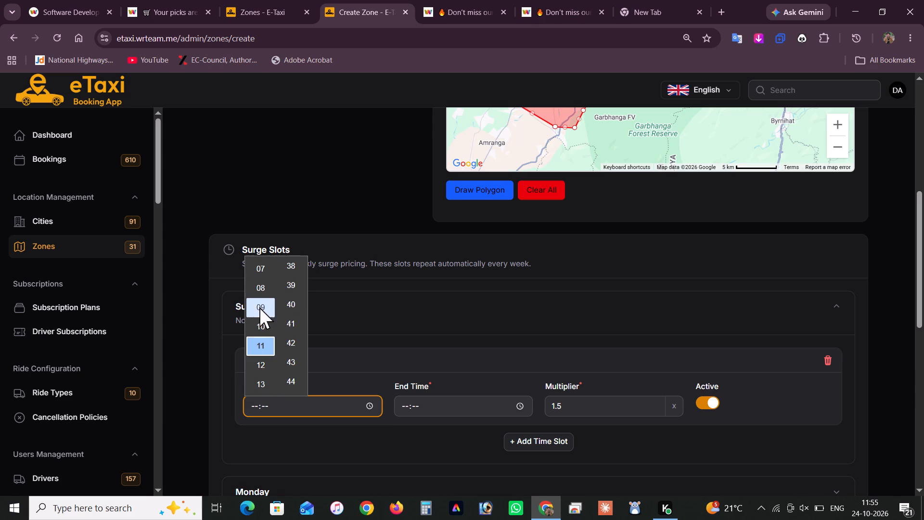
left_click(259, 290)
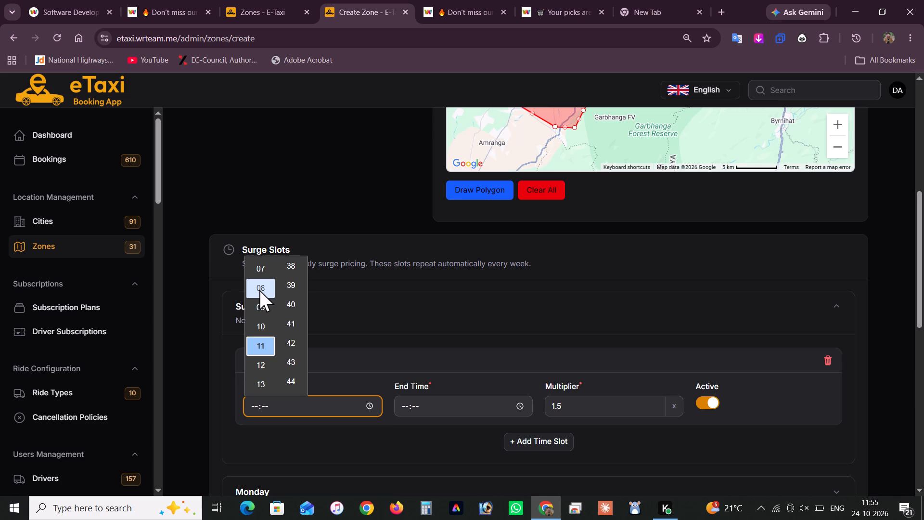
scroll(287, 287, "up", 1)
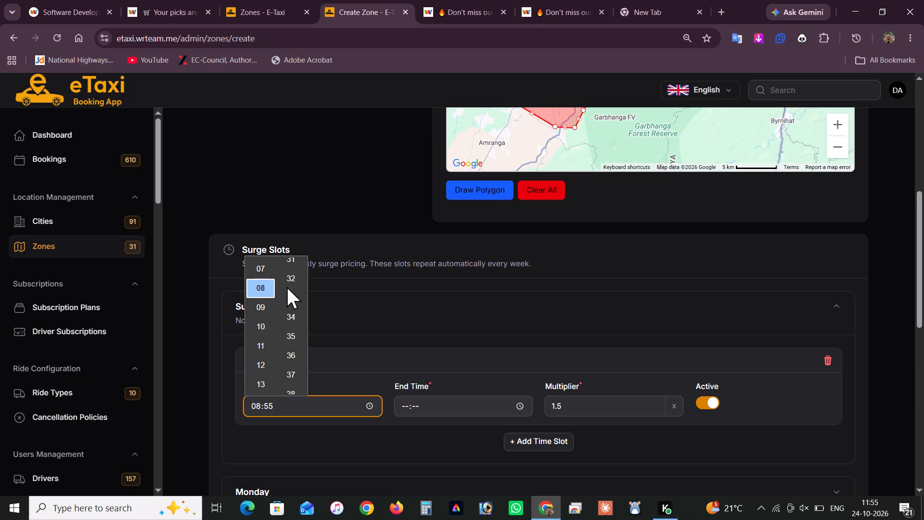
scroll(287, 287, "up", 4)
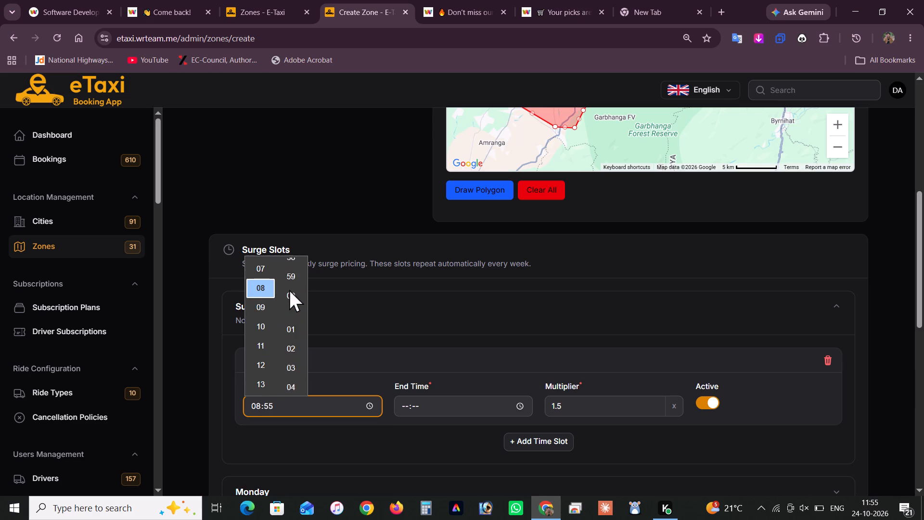
left_click(291, 328)
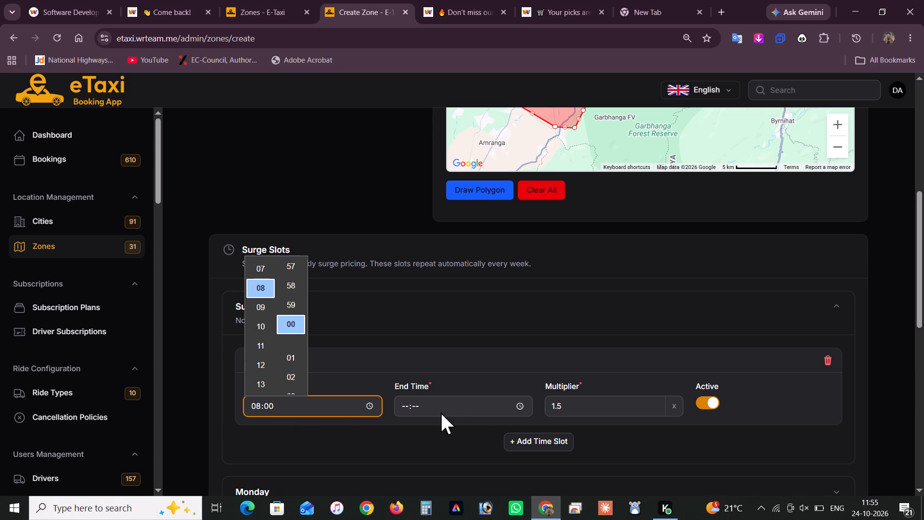
Set the end time of the Sunday surge slot to 11:00.
left_click(520, 405)
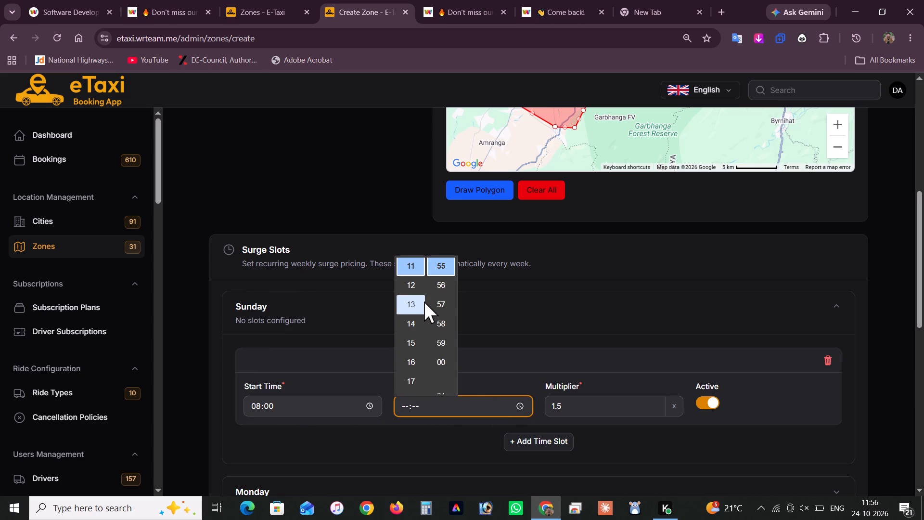
scroll(416, 304, "up", 1)
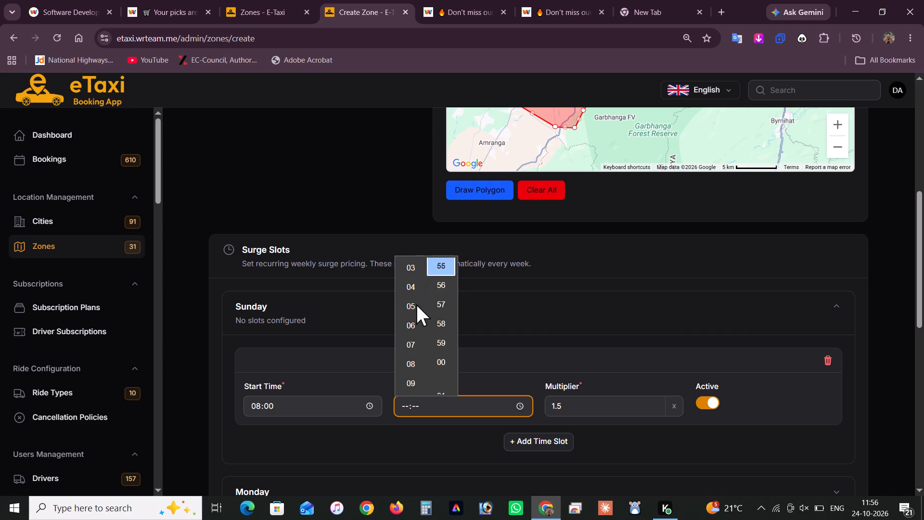
scroll(415, 325, "down", 1)
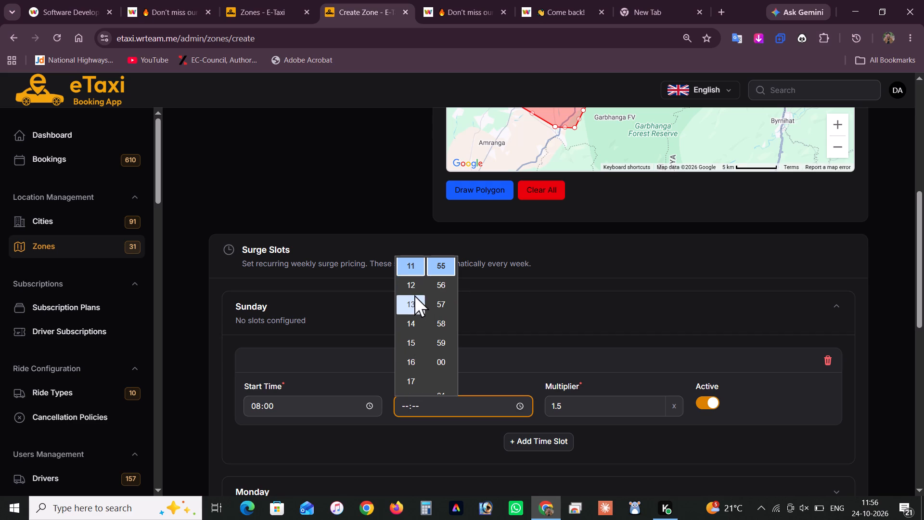
scroll(414, 295, "up", 1)
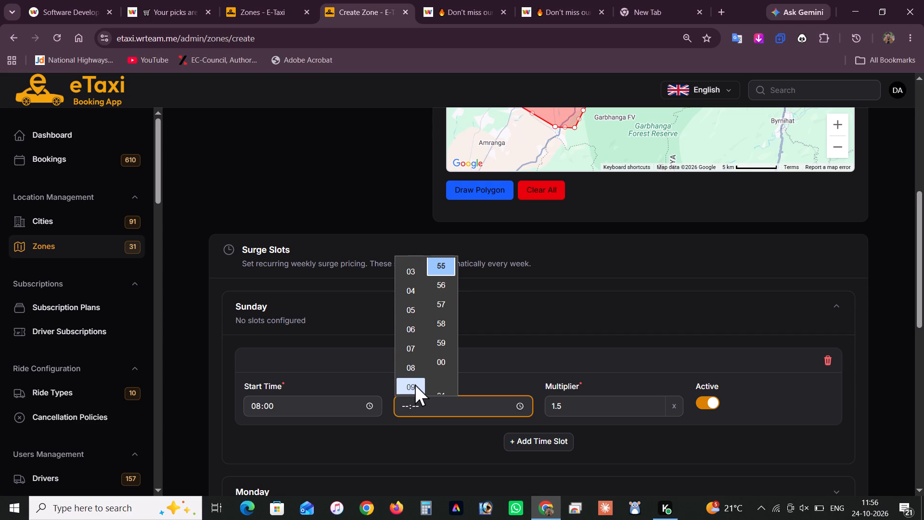
scroll(416, 360, "down", 1)
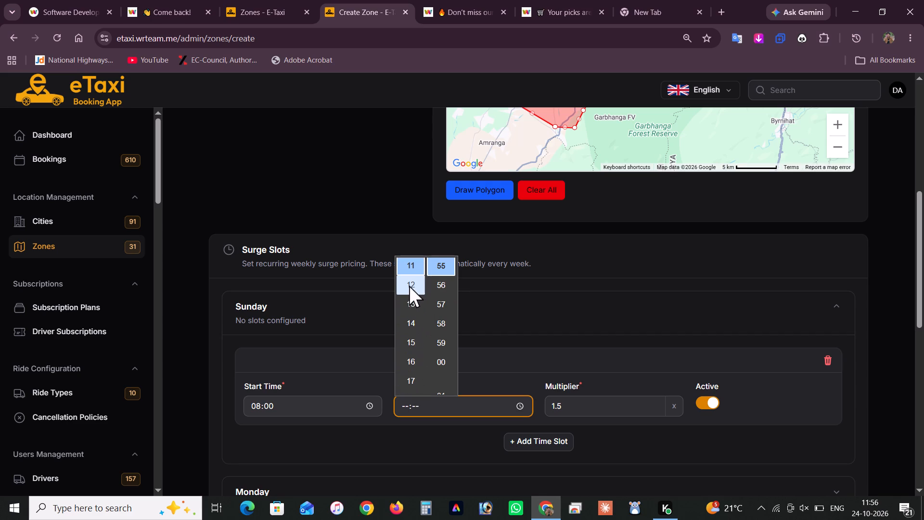
scroll(413, 275, "up", 1)
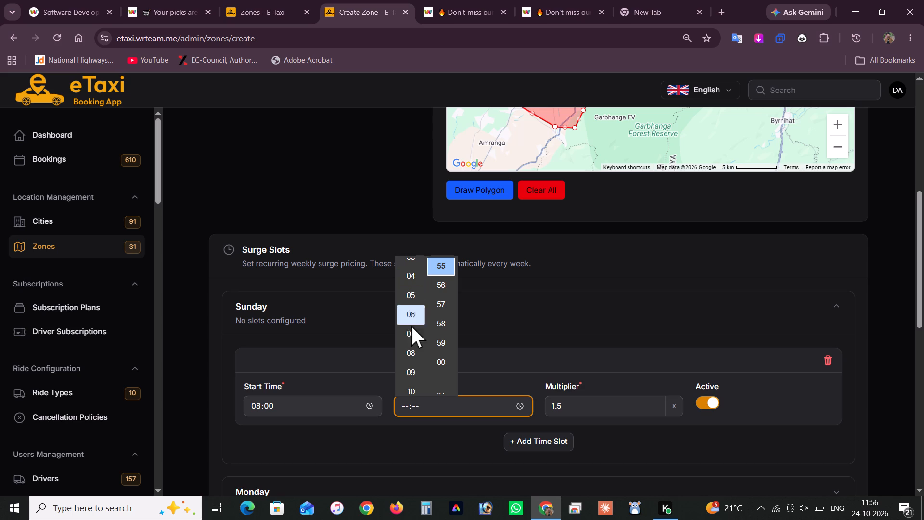
scroll(412, 363, "down", 1)
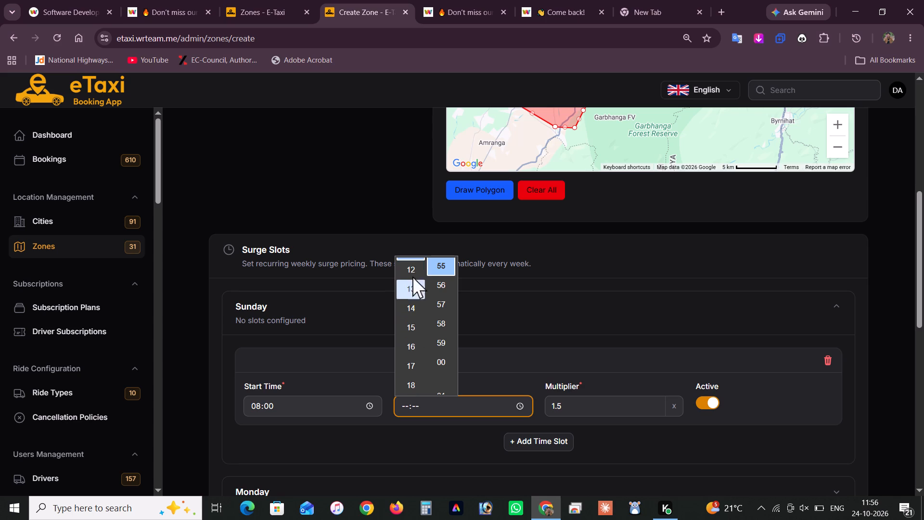
left_click(415, 260)
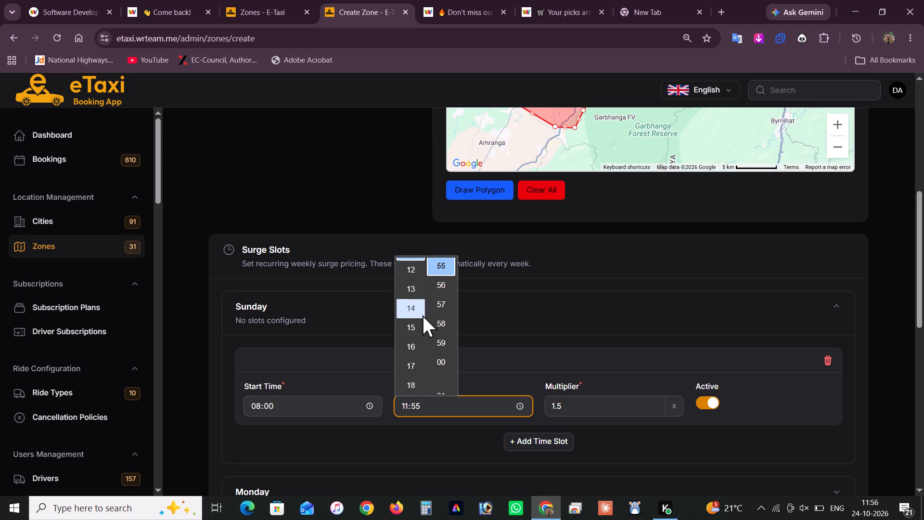
scroll(435, 312, "up", 5)
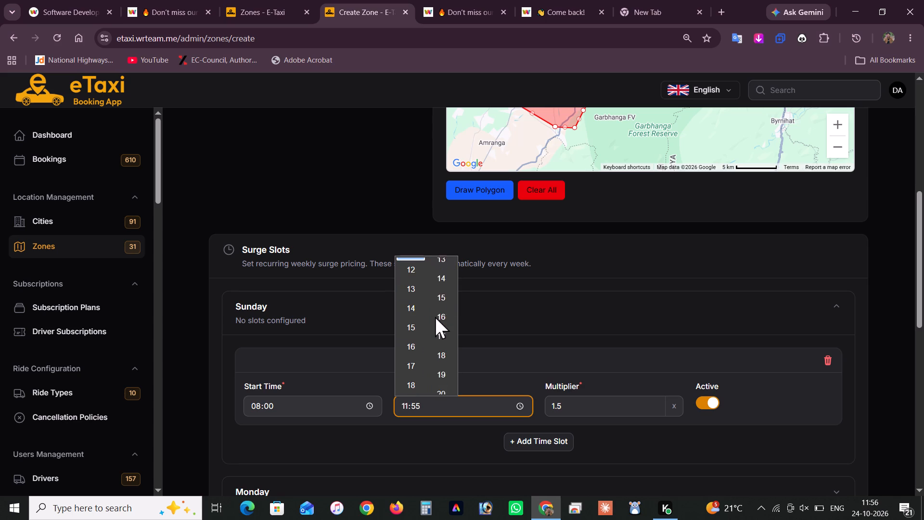
scroll(435, 317, "up", 3)
scroll(435, 317, "down", 1)
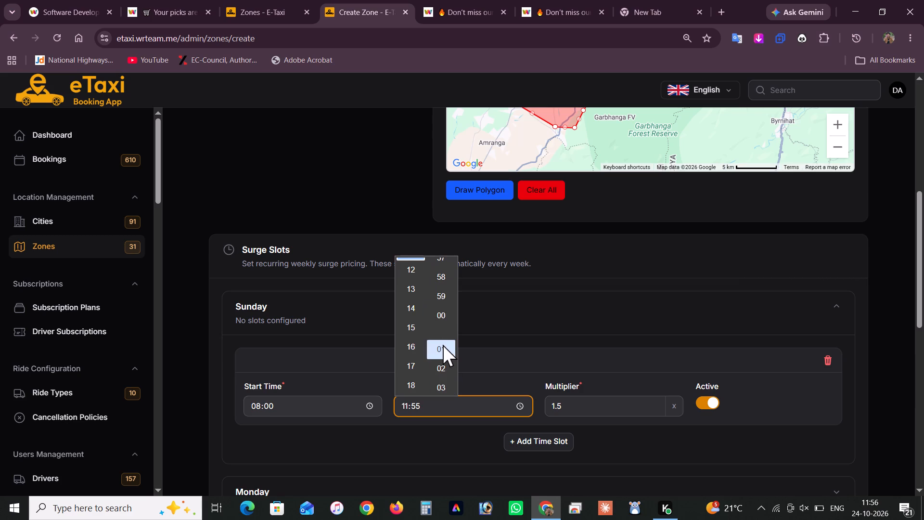
left_click(447, 317)
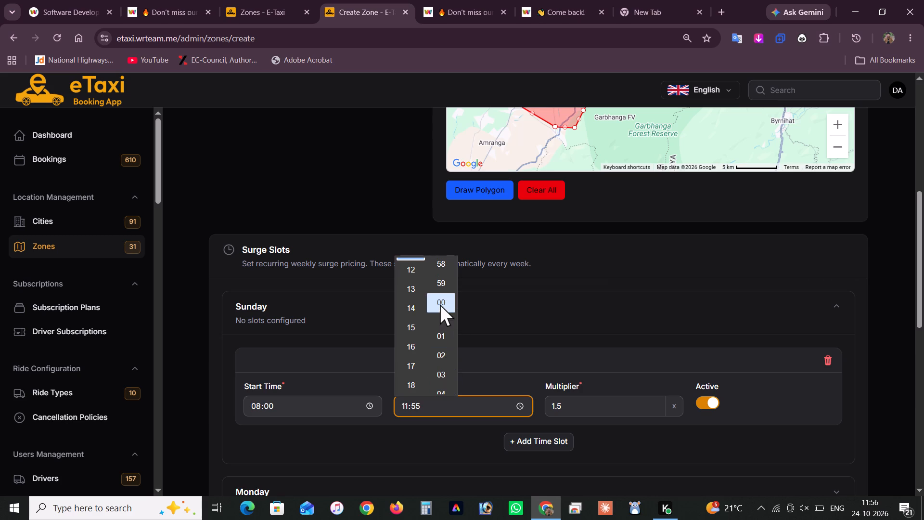
left_click(440, 304)
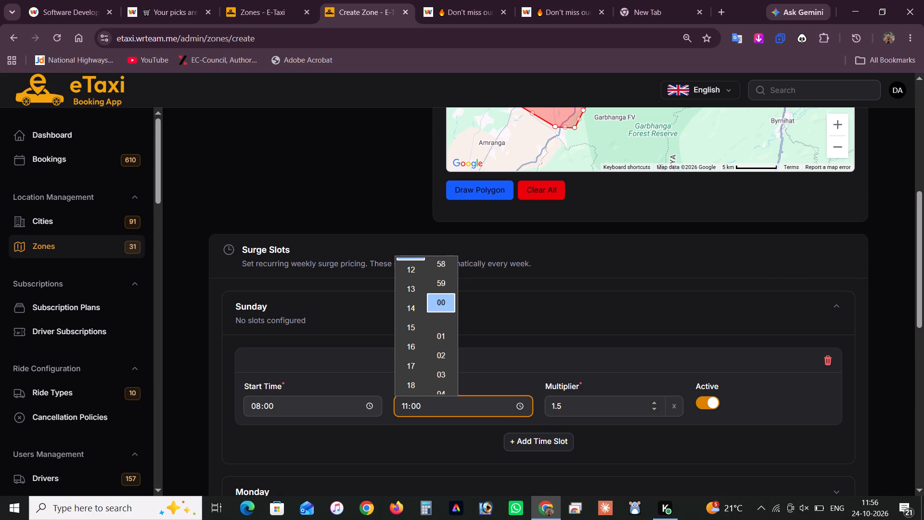
Set the multiplier of the 08:00–11:00 Sunday surge slot to 1.25.
left_click(597, 410)
key("BackSpace")
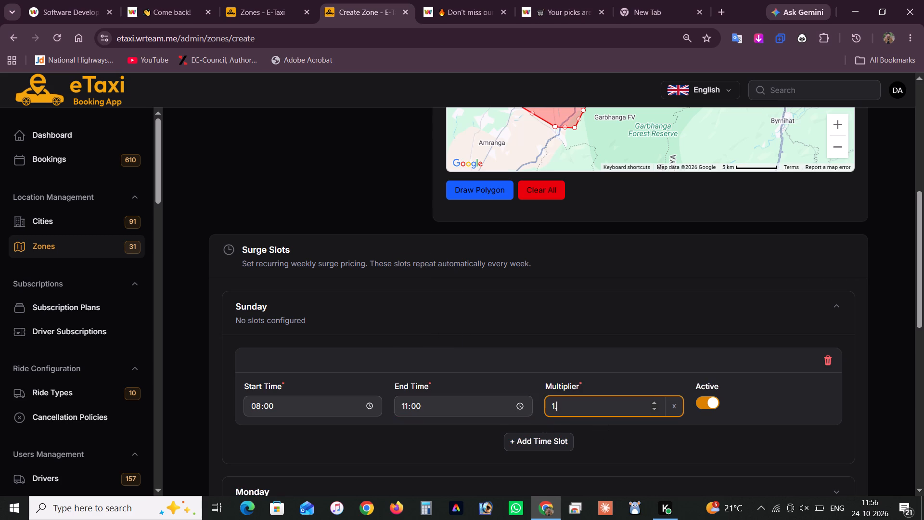
type("25")
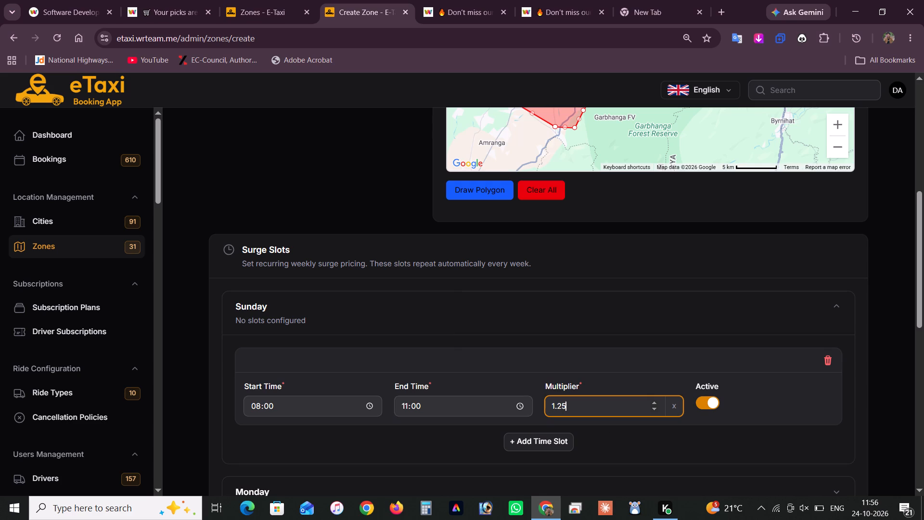
Add a second weekly surge time slot under Sunday.
scroll(579, 414, "down", 1)
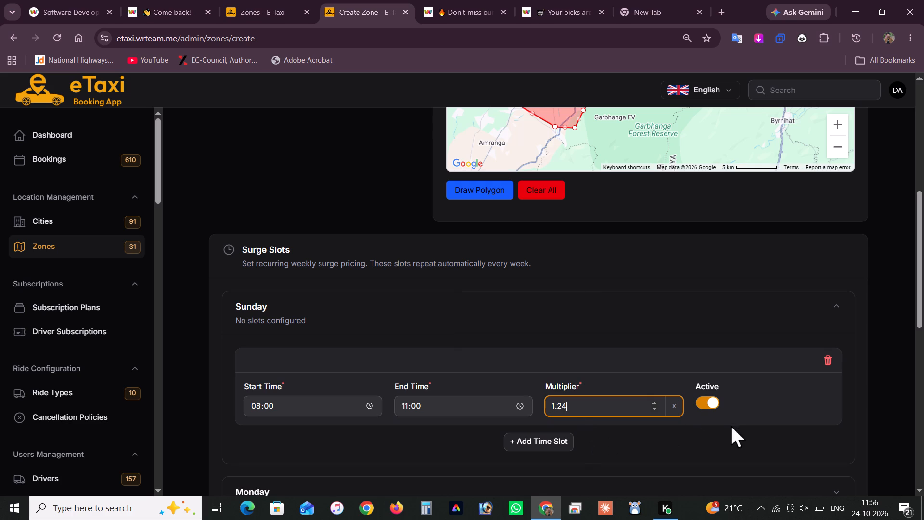
left_click(531, 445)
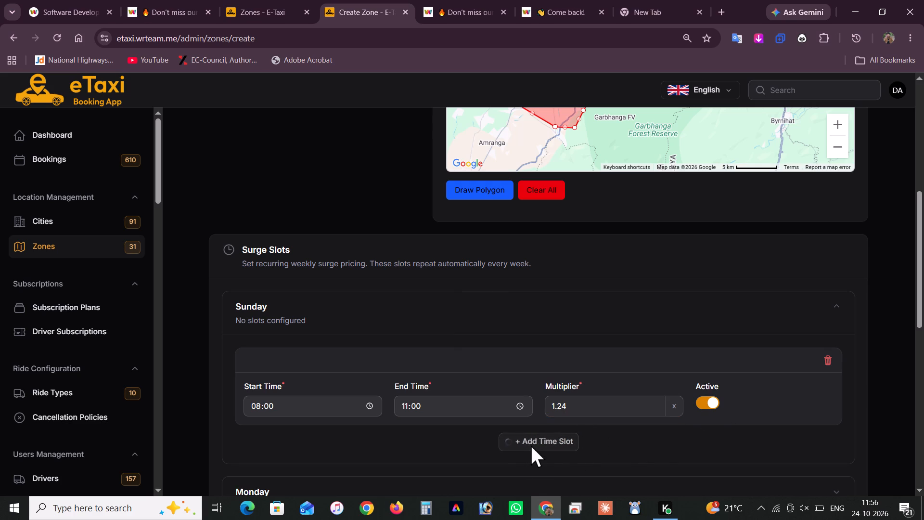
scroll(509, 433, "down", 1)
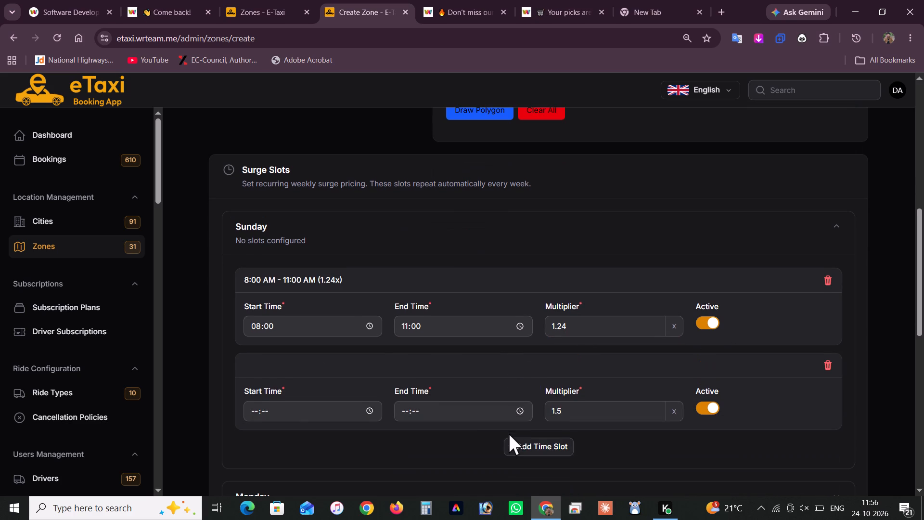
Set the start time of the second Sunday surge slot to 19:00.
left_click(372, 411)
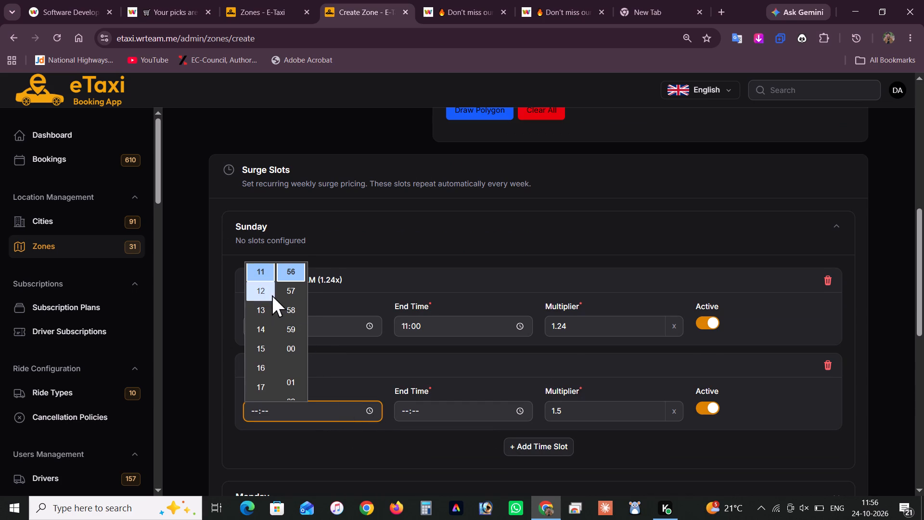
scroll(272, 295, "up", 1)
scroll(272, 301, "down", 1)
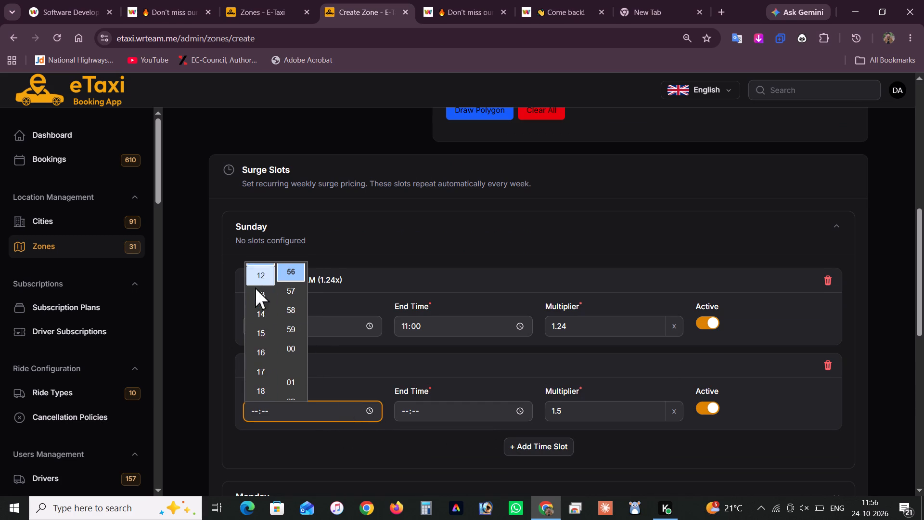
scroll(261, 331, "down", 1)
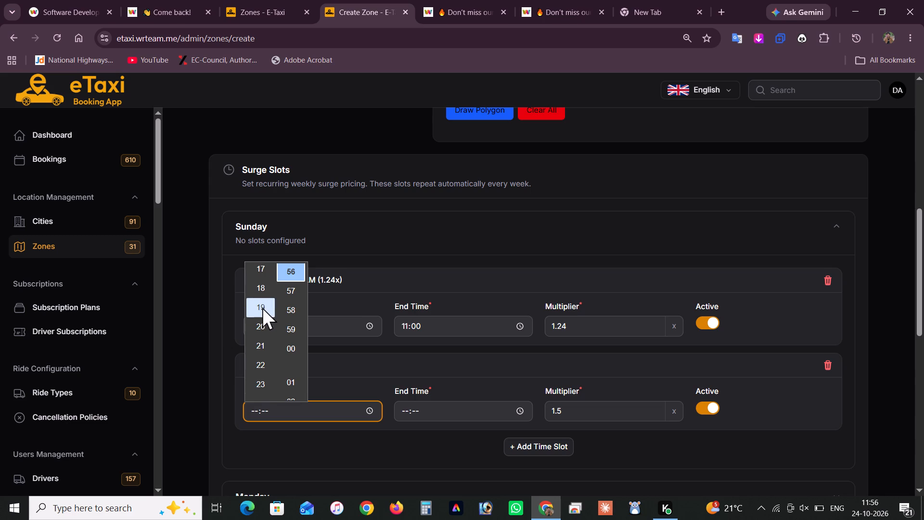
left_click(262, 308)
scroll(292, 306, "down", 1)
scroll(292, 306, "up", 4)
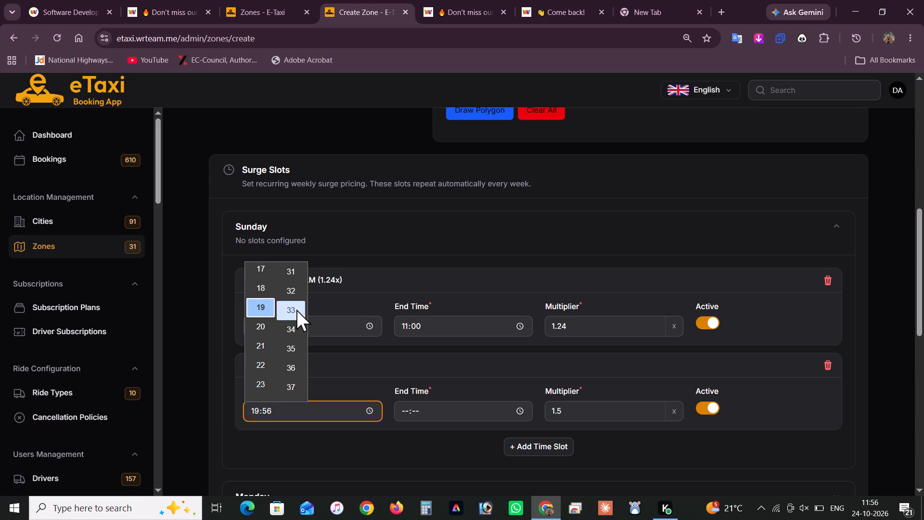
scroll(297, 311, "down", 3)
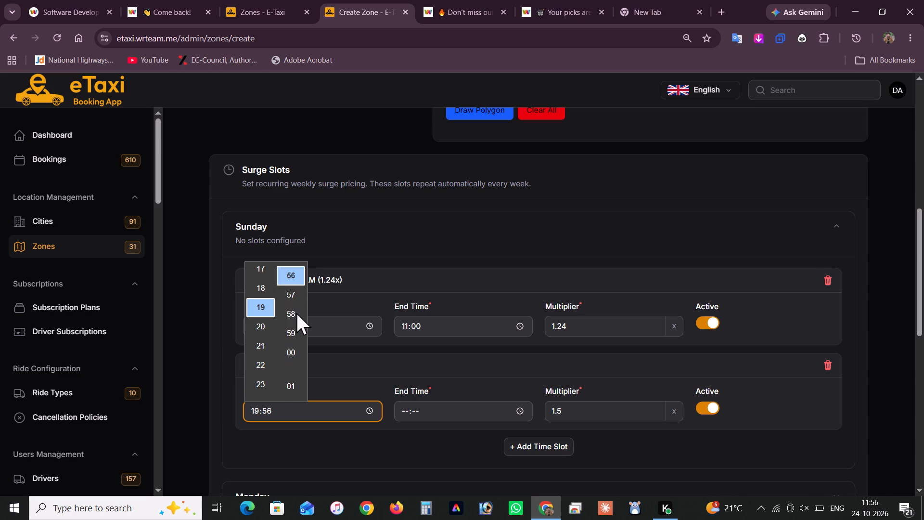
left_click(295, 346)
left_click(295, 346)
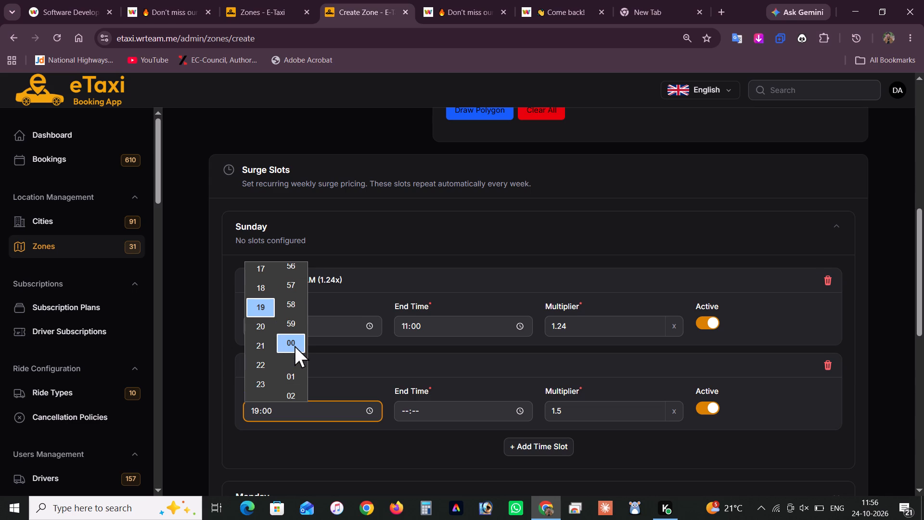
Set the end time of the second Sunday surge slot, which starts at 19:00, to 10:00.
left_click(462, 414)
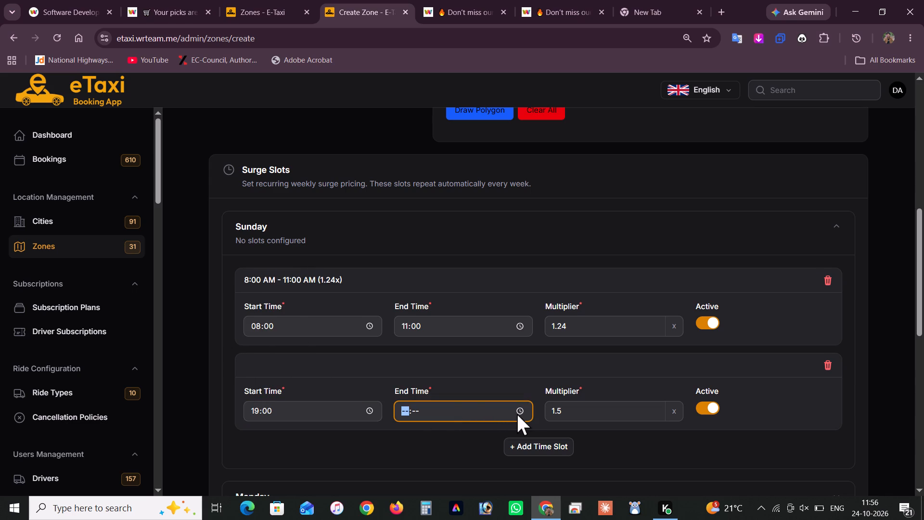
left_click(523, 414)
scroll(405, 347, "down", 1)
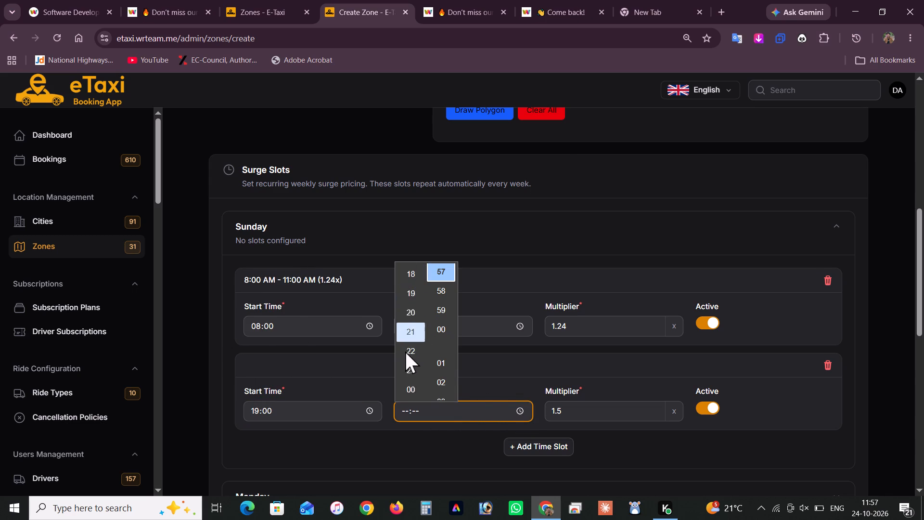
scroll(405, 351, "down", 4)
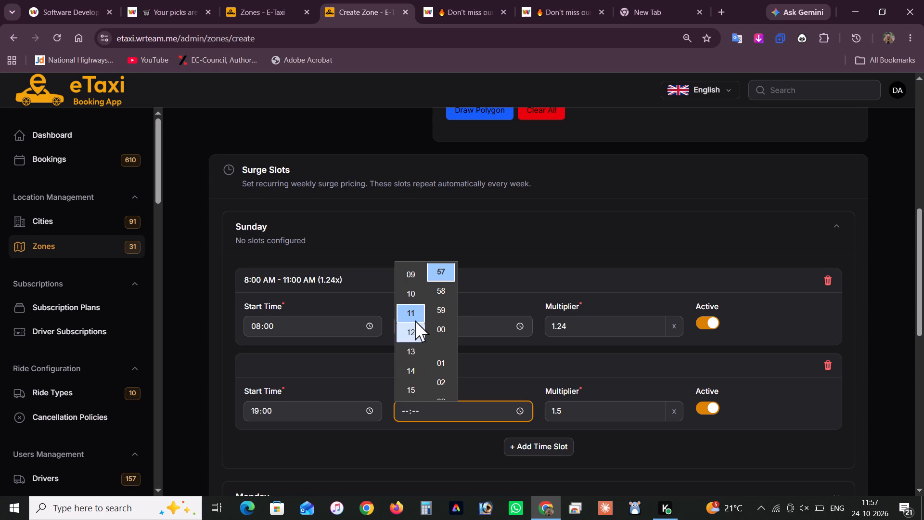
left_click(415, 293)
scroll(436, 326, "down", 2)
scroll(440, 330, "up", 1)
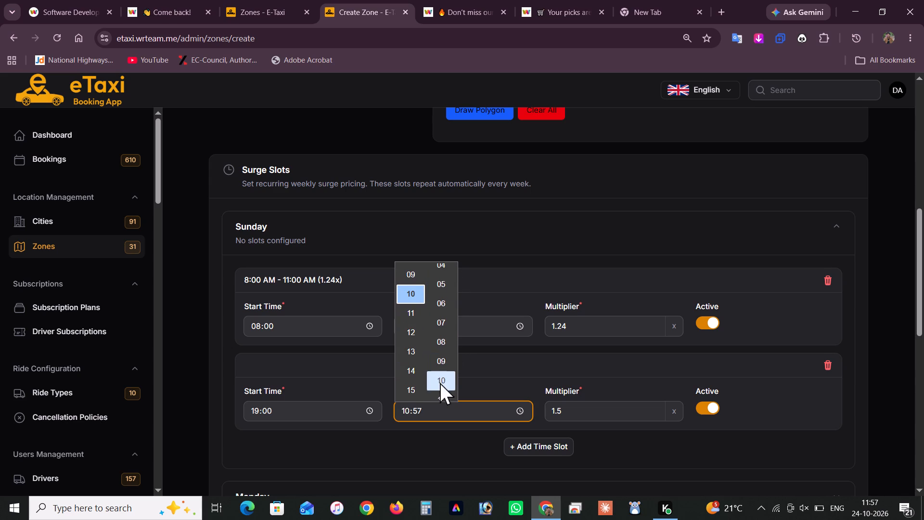
scroll(449, 312, "up", 1)
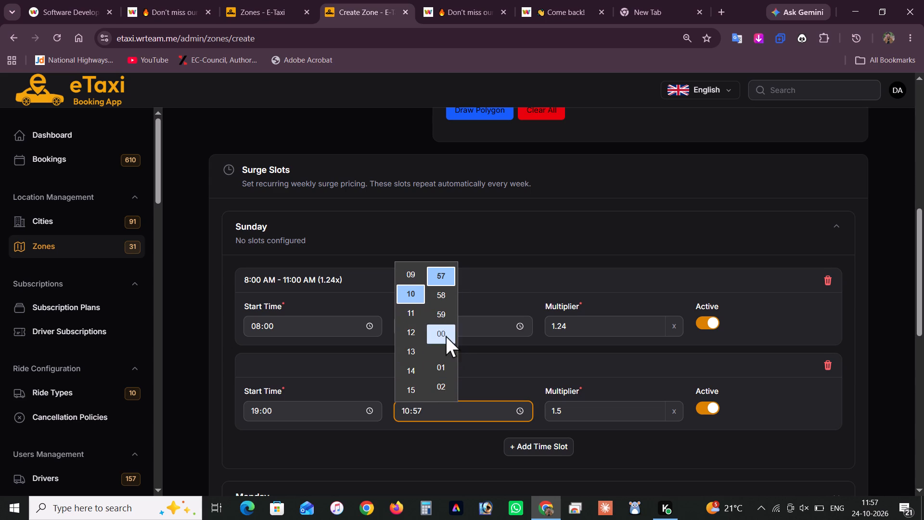
left_click(446, 336)
left_click(446, 350)
left_click(446, 350)
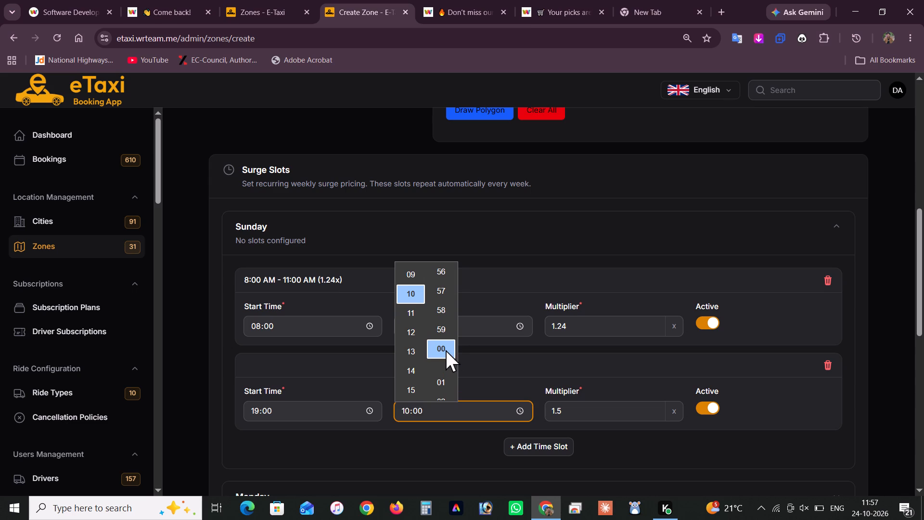
Set the multiplier of the second Sunday surge slot, starting at 19:00, to 1.25.
left_click(564, 409)
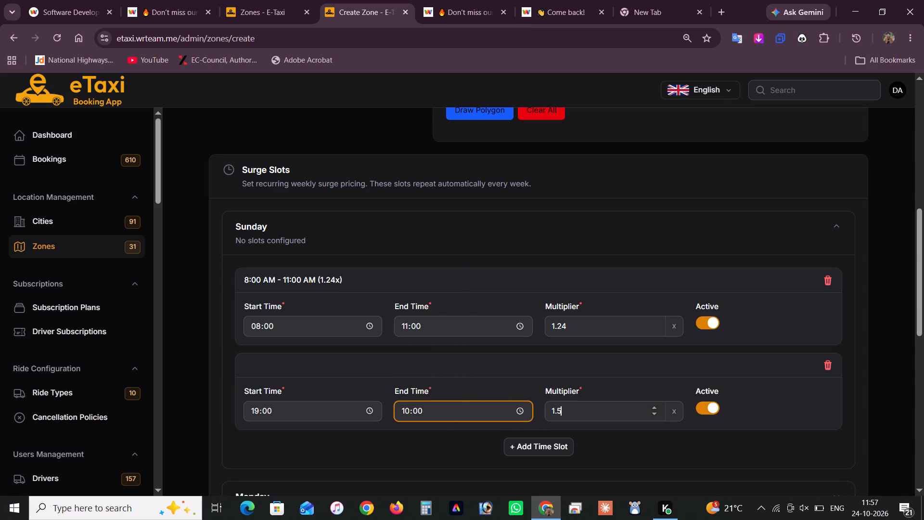
key("BackSpace")
type("25")
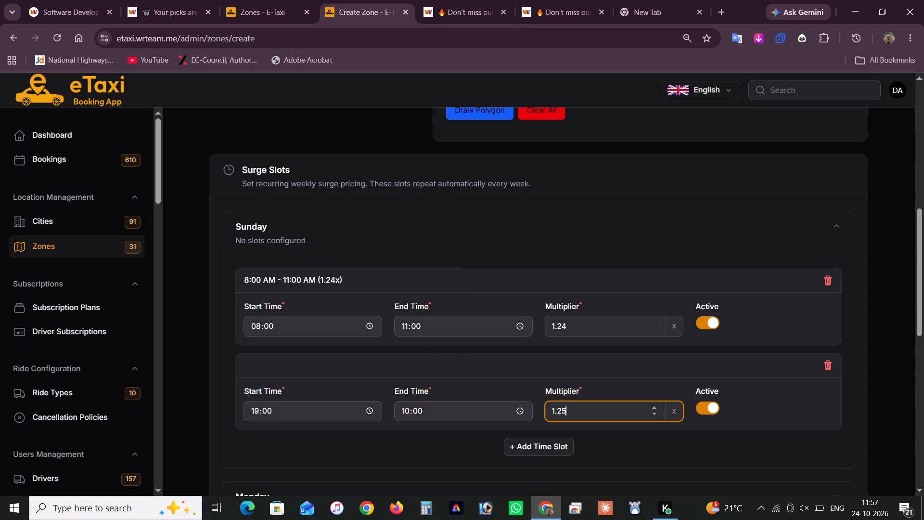
Add a third weekly surge time slot under Sunday.
left_click(550, 447)
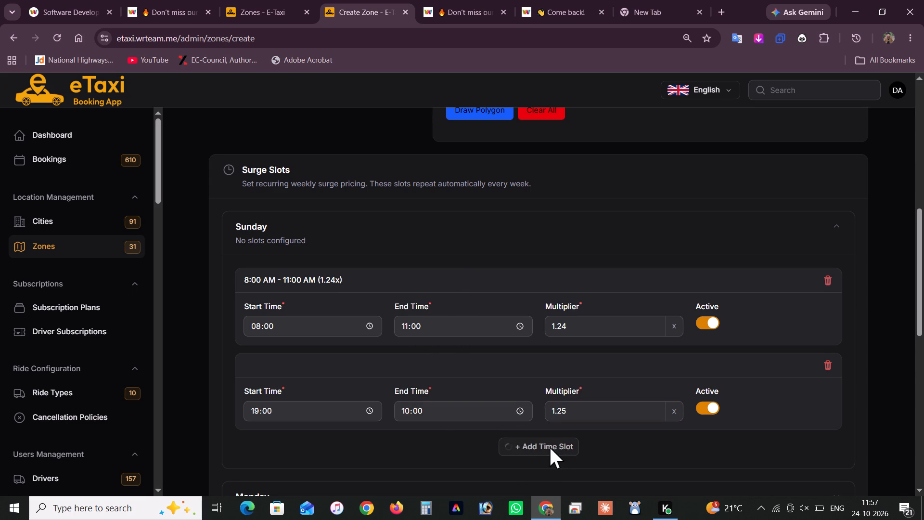
scroll(389, 399, "down", 1)
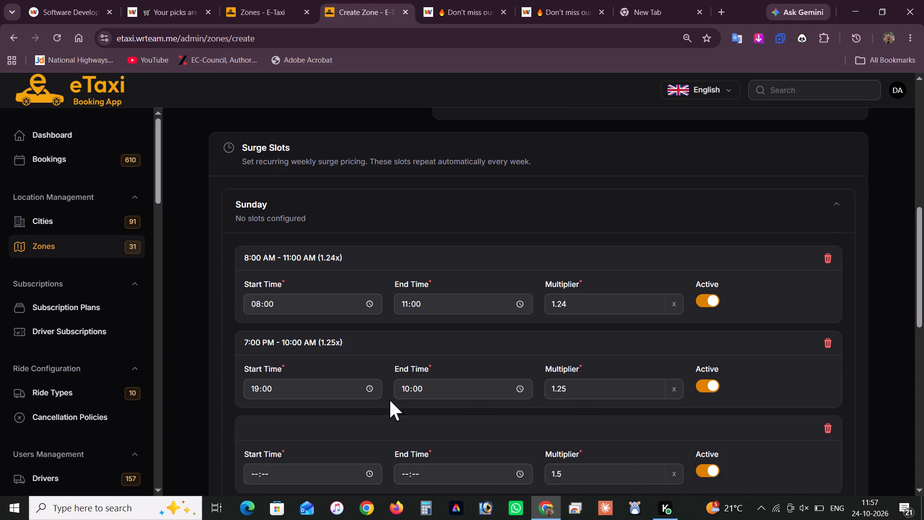
Set the start time of the third Sunday surge slot to 10:00.
left_click(368, 413)
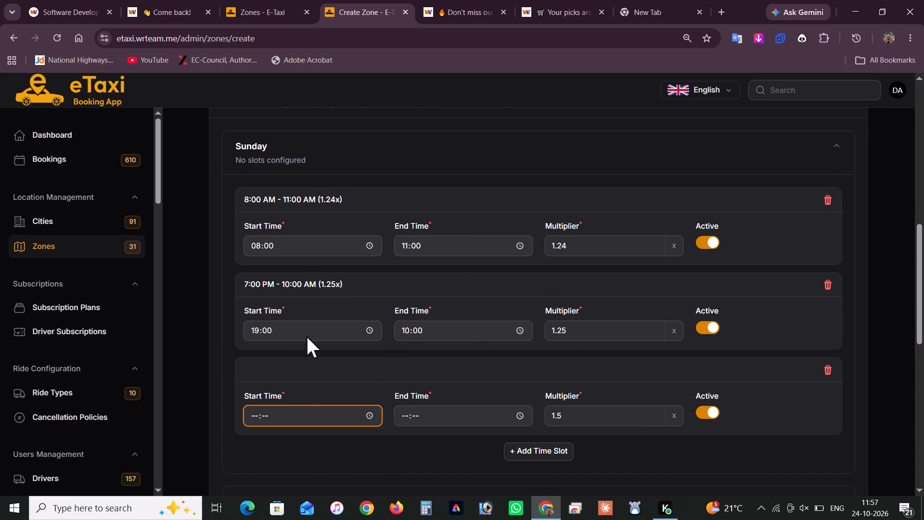
scroll(271, 332, "up", 5)
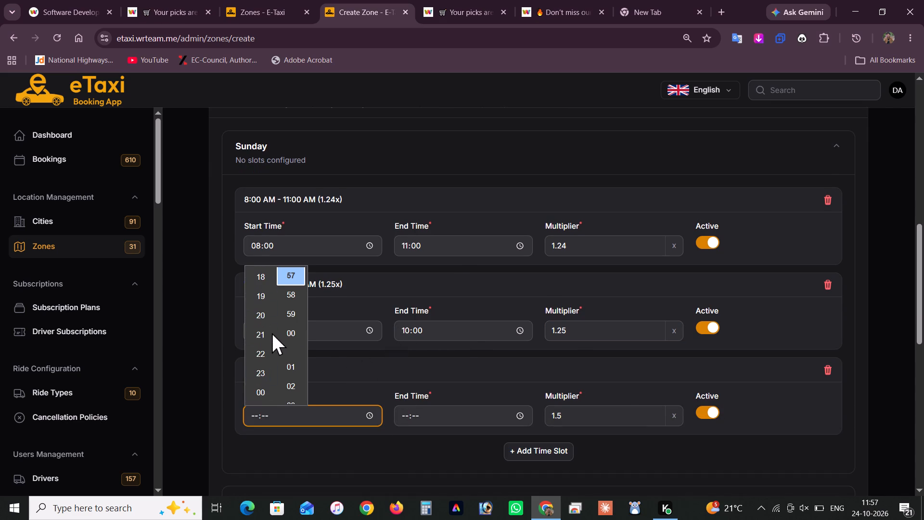
scroll(272, 333, "down", 3)
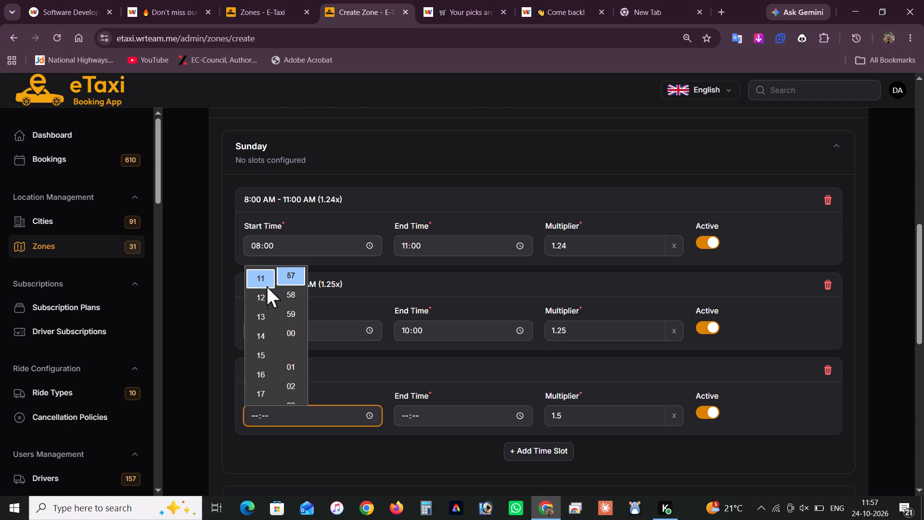
scroll(267, 293, "up", 1)
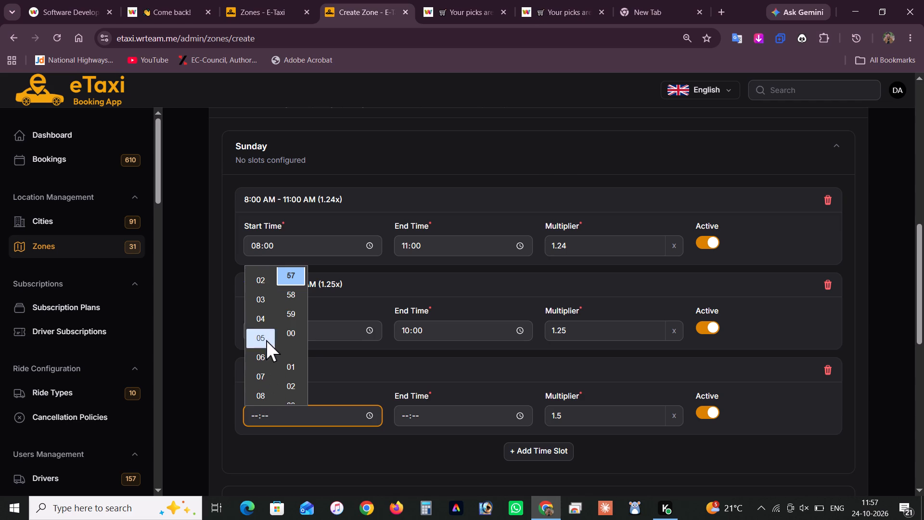
scroll(259, 372, "down", 1)
left_click(261, 274)
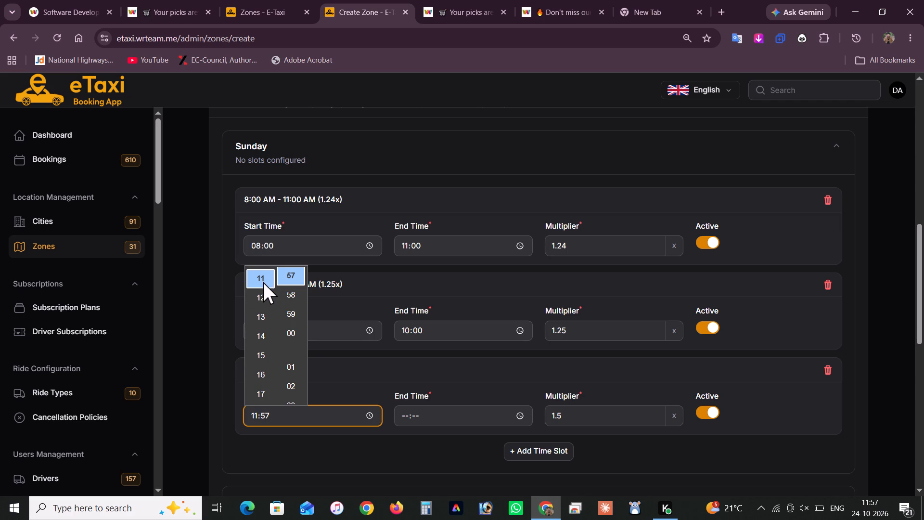
left_click(265, 416)
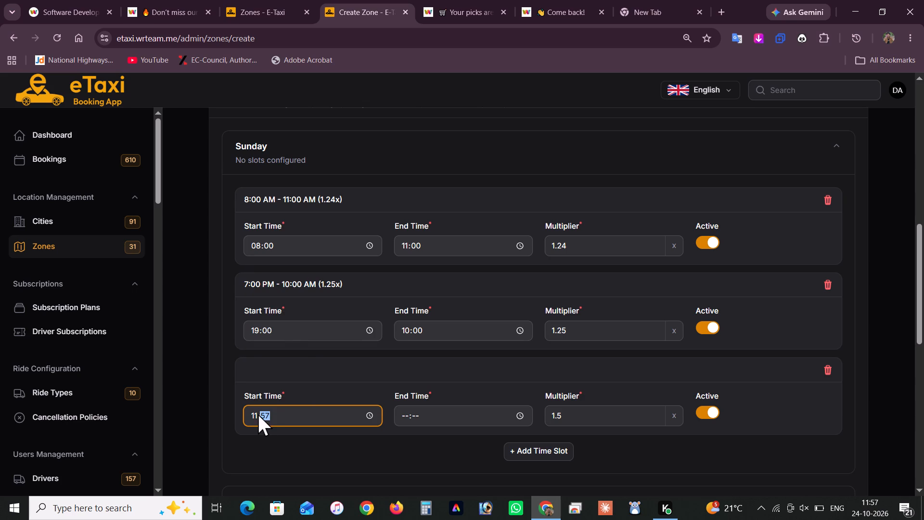
left_click(258, 414)
left_click(256, 415)
type("10")
type("00")
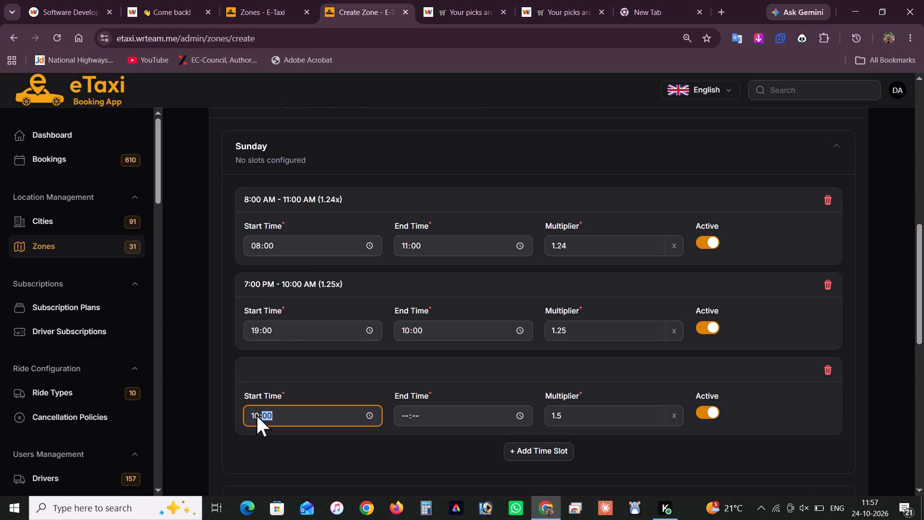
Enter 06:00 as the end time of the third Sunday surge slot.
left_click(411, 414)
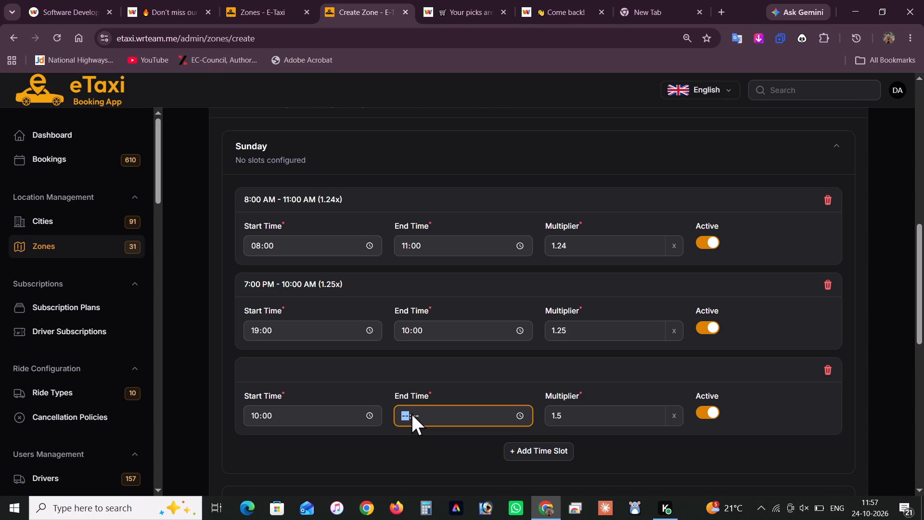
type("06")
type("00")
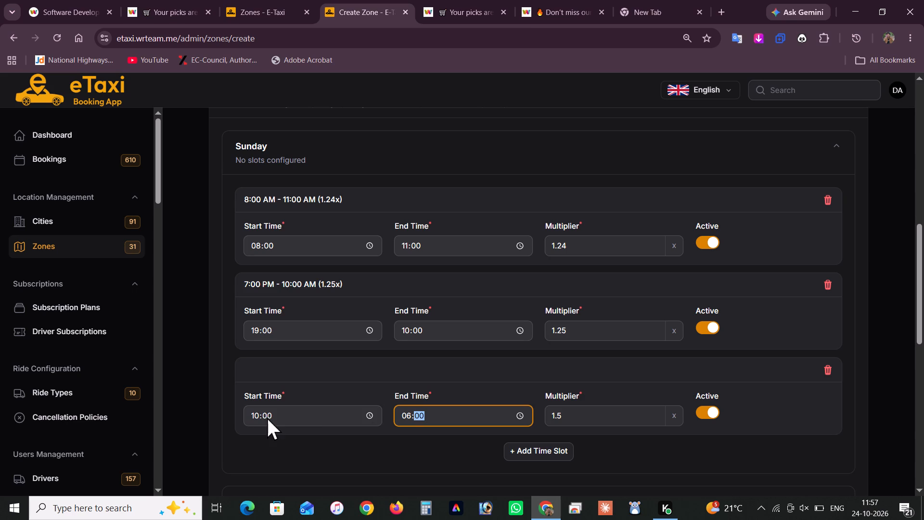
Change the start time of the third Sunday surge slot to 22:00.
left_click(257, 415)
type("22")
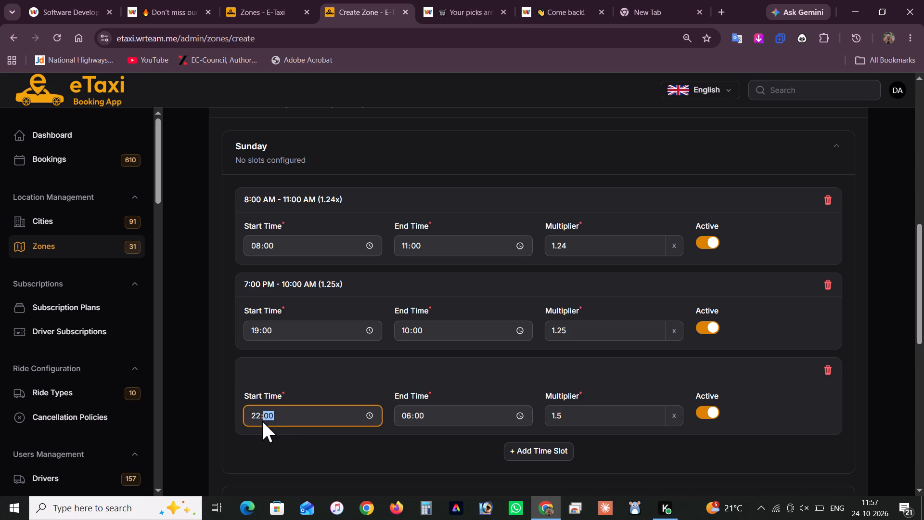
Change the end time of the second Sunday surge slot, starting at 19:00, to 22:00.
left_click(408, 331)
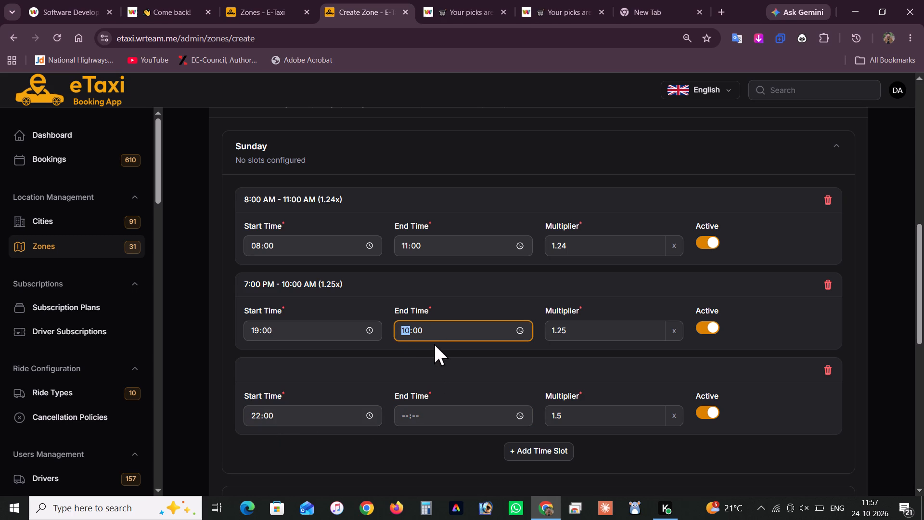
type("22")
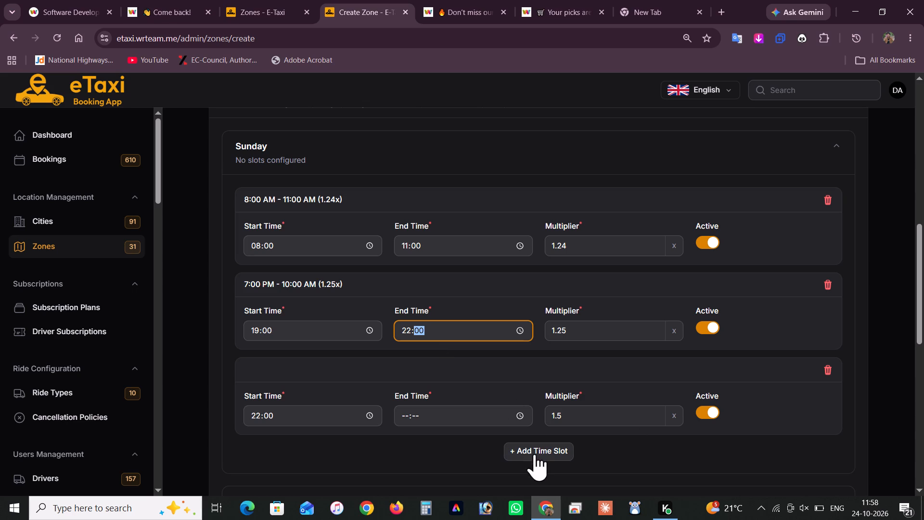
Set the end time of the third Sunday surge slot, starting at 22:00, to 06:00.
left_click(404, 412)
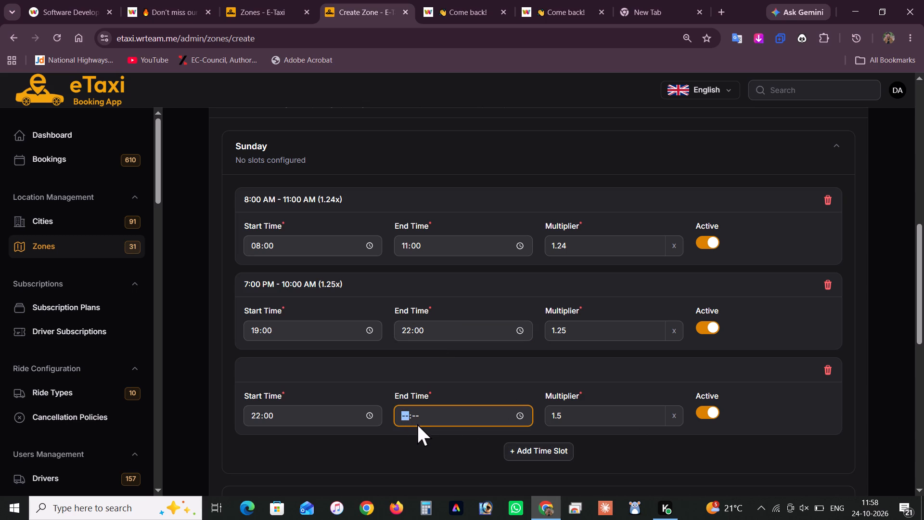
type("06")
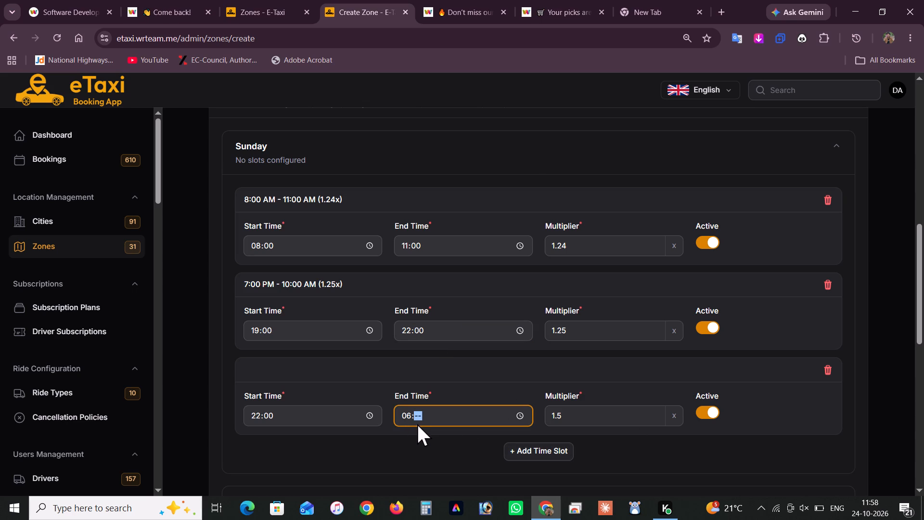
type("00")
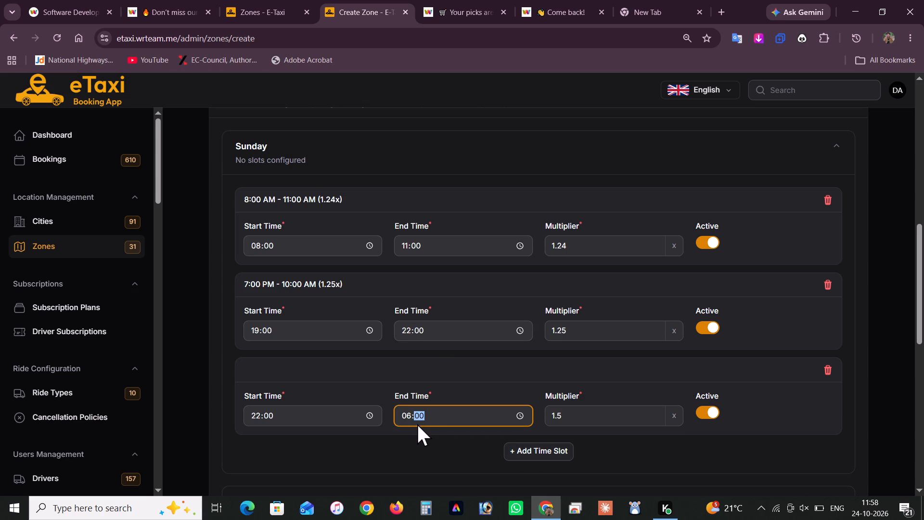
Set the multiplier of the third Sunday surge slot, starting at 22:00, to 2.00.
left_click(592, 422)
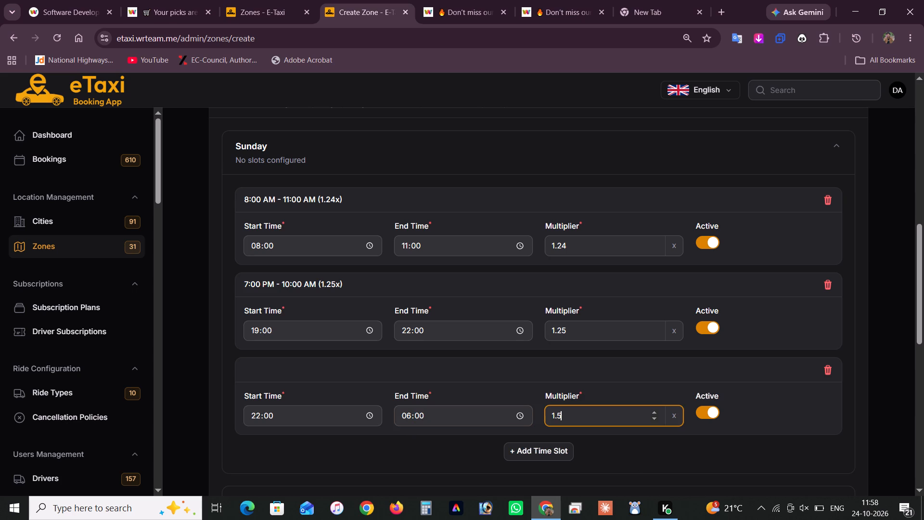
key("BackSpace")
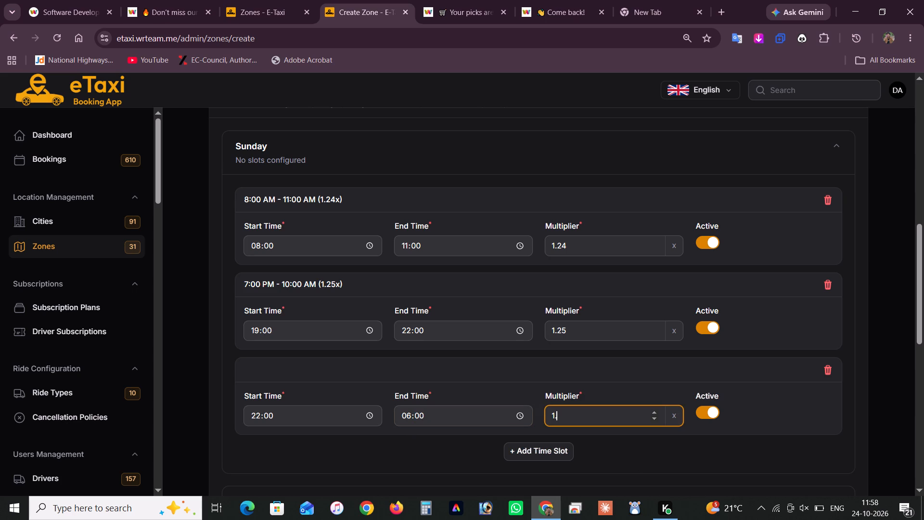
key("BackSpace")
key("BackSpace")
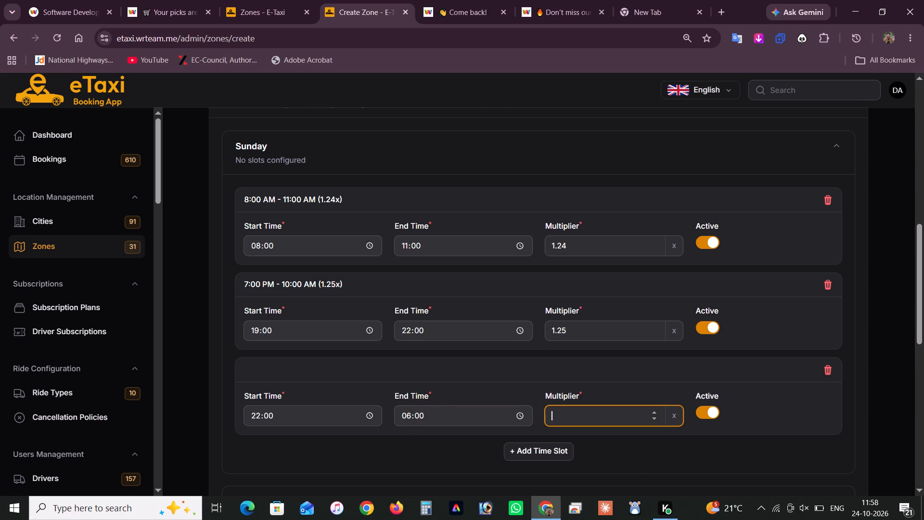
type("2.00")
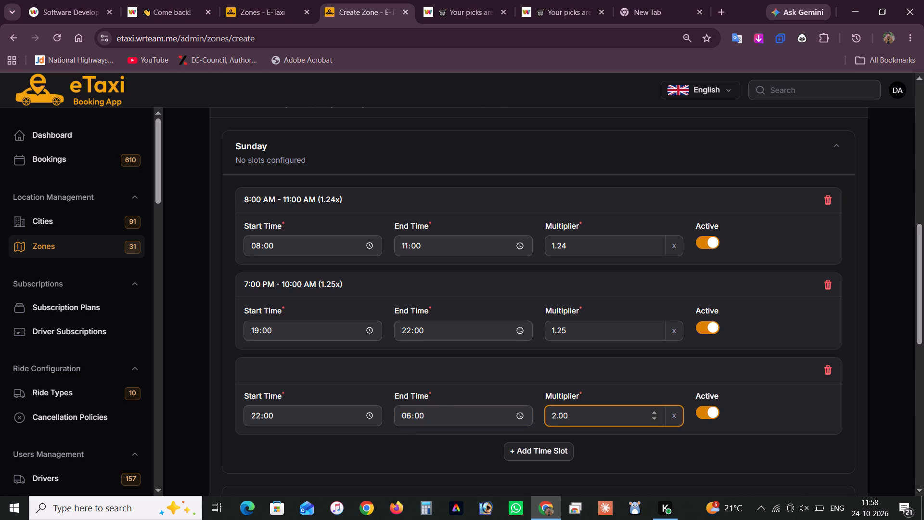
left_click(818, 455)
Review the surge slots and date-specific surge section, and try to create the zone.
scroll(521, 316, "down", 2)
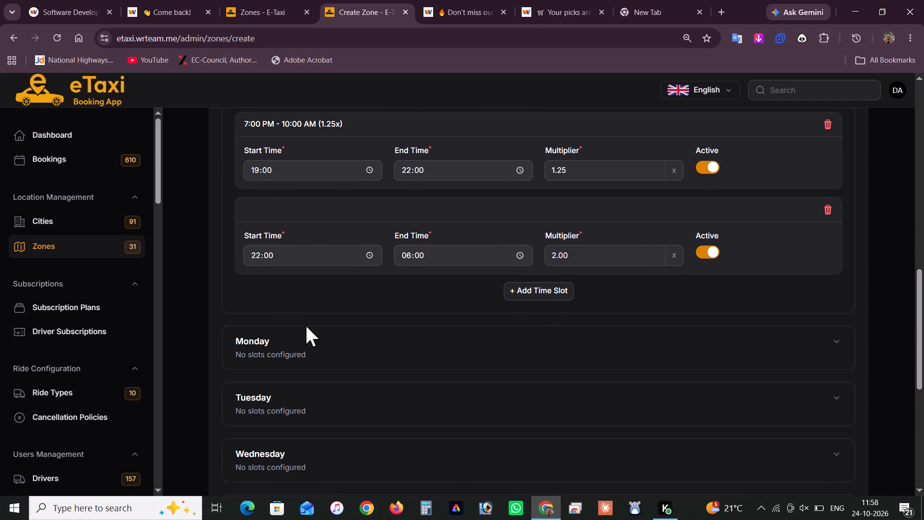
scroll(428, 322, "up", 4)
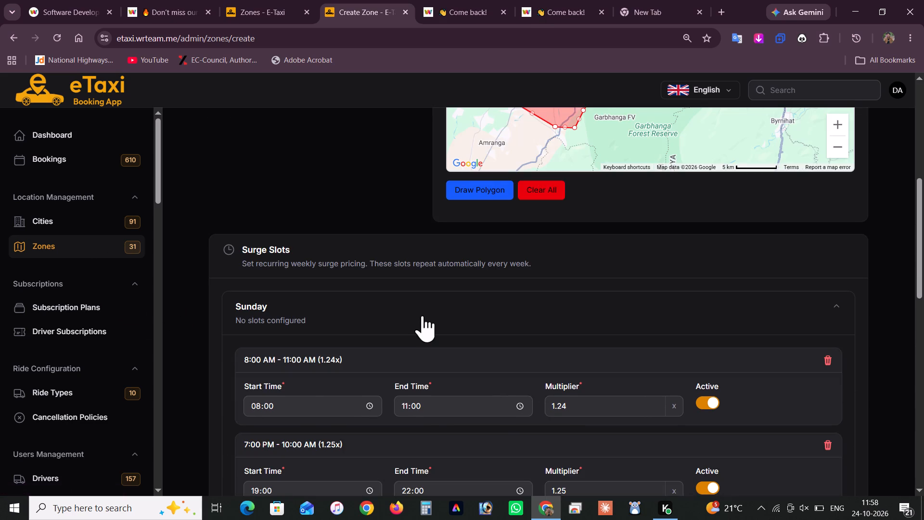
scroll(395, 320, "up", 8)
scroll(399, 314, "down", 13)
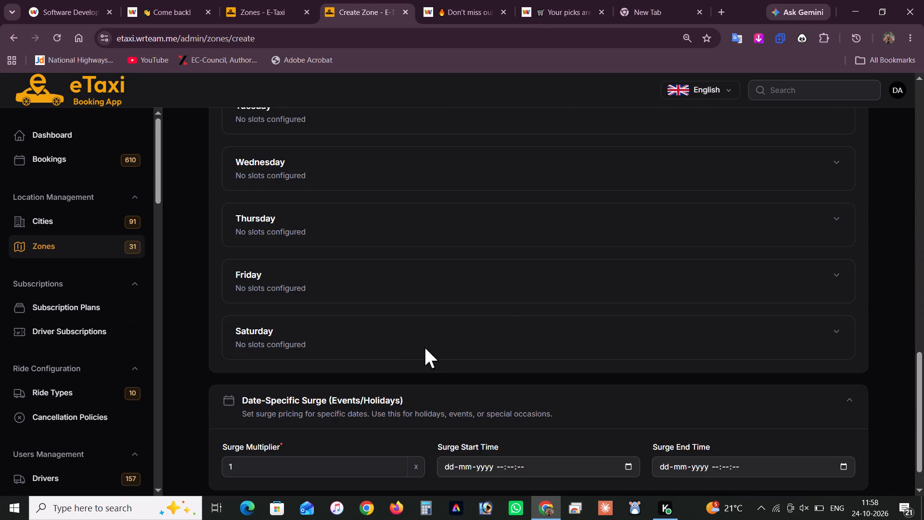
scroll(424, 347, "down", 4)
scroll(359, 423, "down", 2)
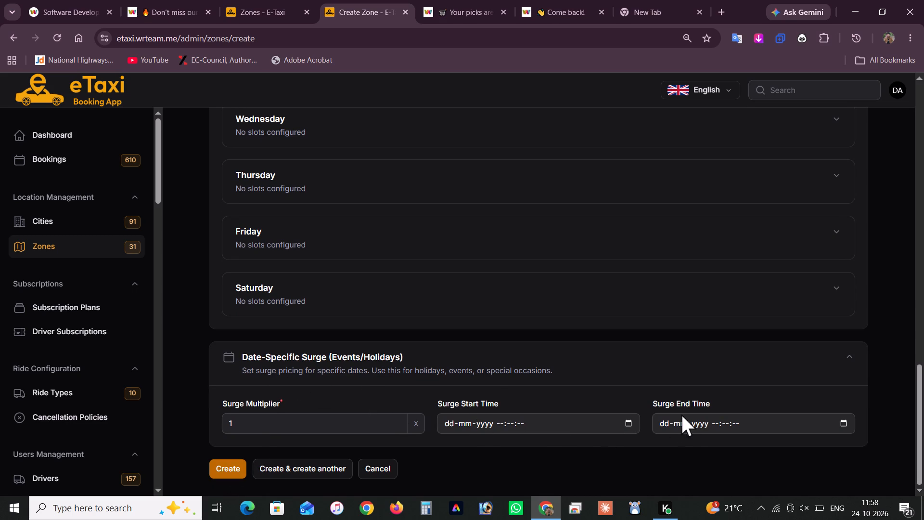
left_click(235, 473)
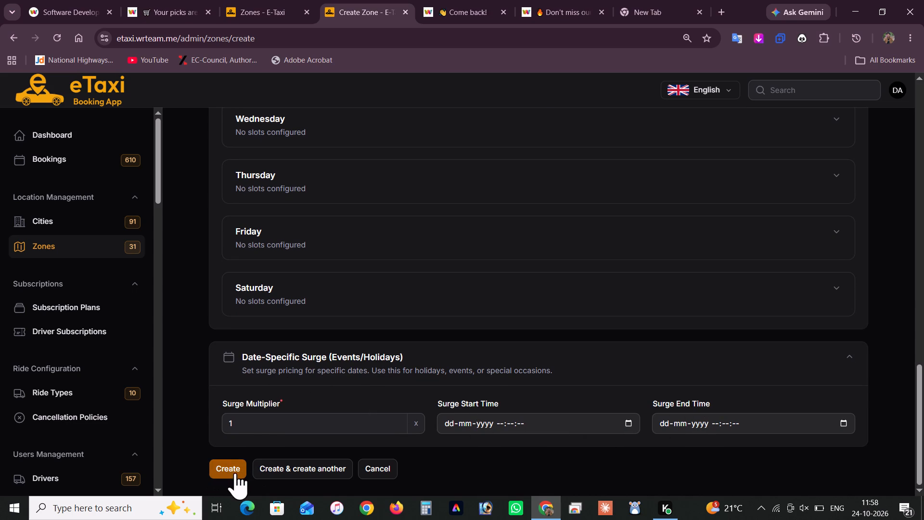
Change the end time of the third Sunday surge slot, starting at 22:00, to 23:59.
scroll(498, 342, "up", 3)
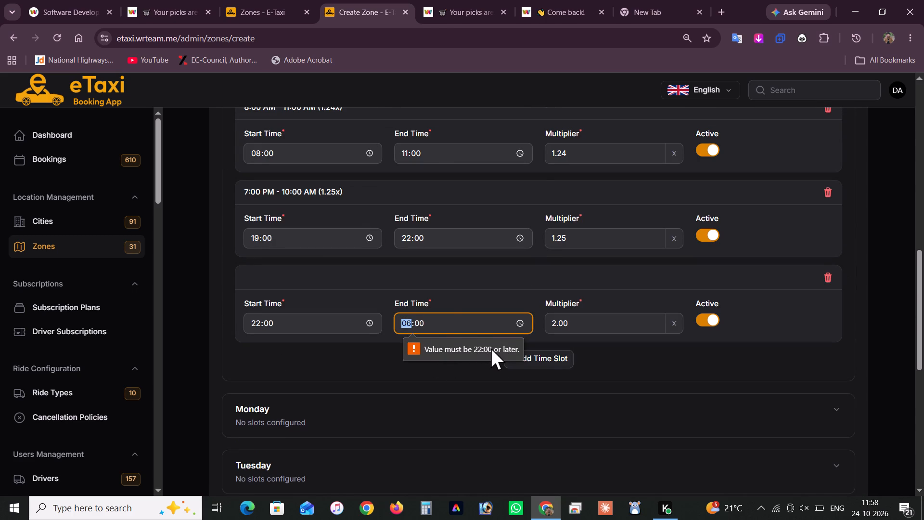
left_click(461, 320)
left_click(436, 323)
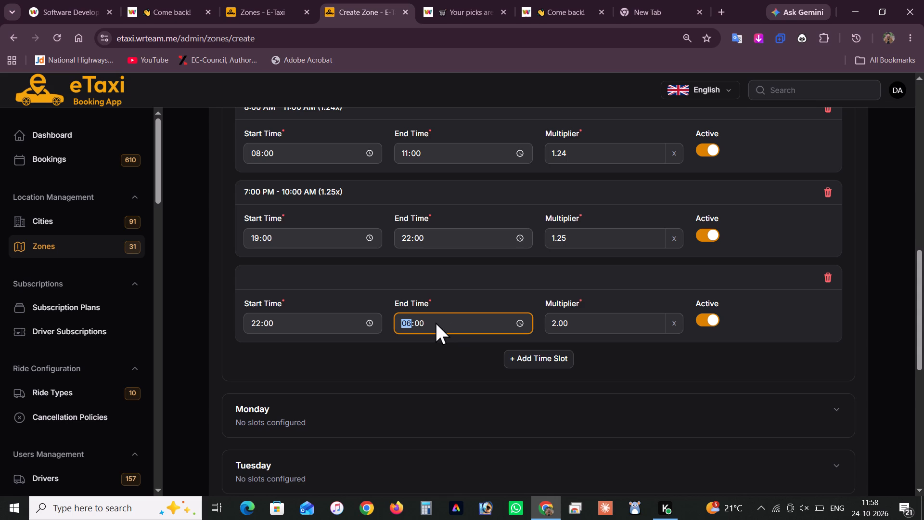
left_click(405, 326)
left_click(410, 322)
left_click(429, 323)
left_click(411, 324)
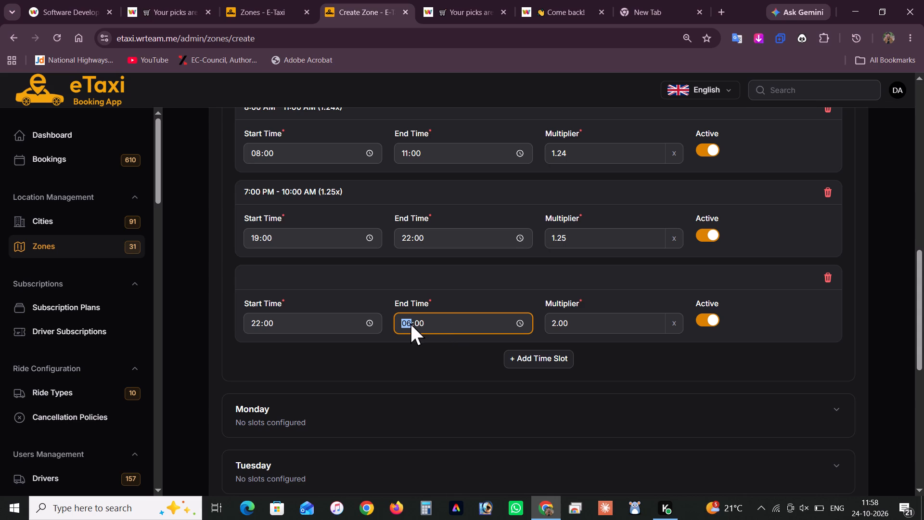
type("24")
key("BackSpace")
key("BackSpace")
key("BackSpace")
key("BackSpace")
key("BackSpace")
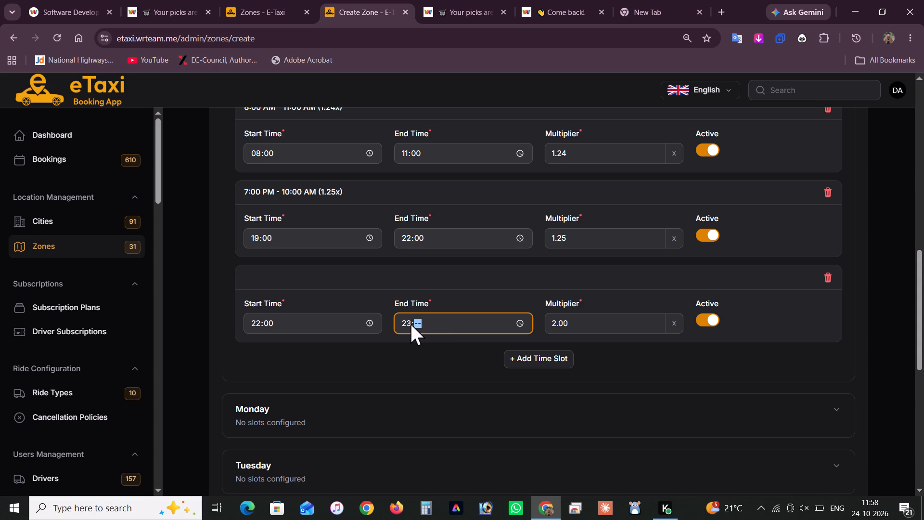
type("99")
key("BackSpace")
type("59")
left_click(751, 374)
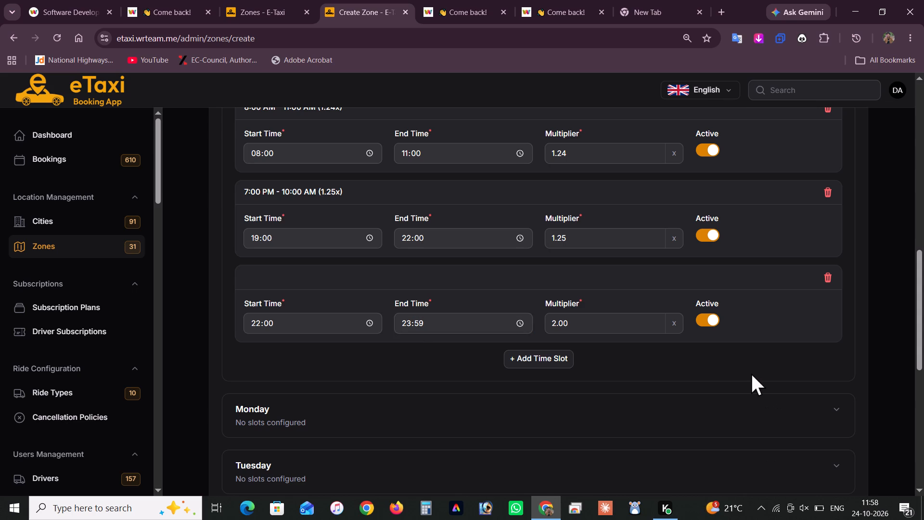
Add a fourth Sunday surge slot with start time 00:01 and end time 06:00.
scroll(575, 427, "down", 2)
scroll(571, 385, "up", 2)
left_click(529, 358)
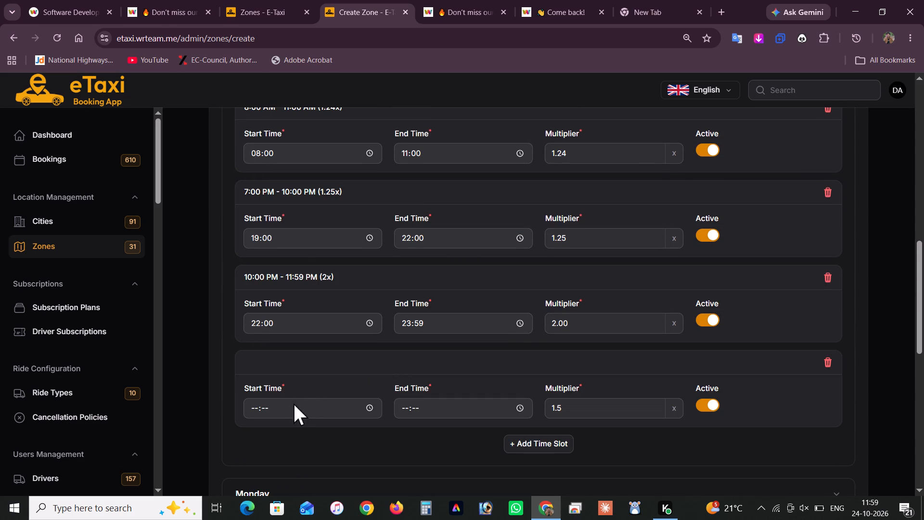
left_click(258, 408)
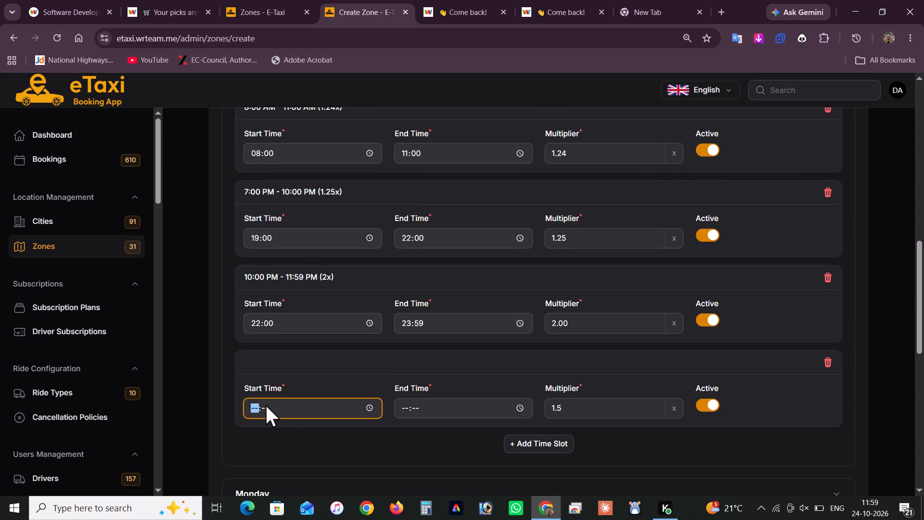
type("00.")
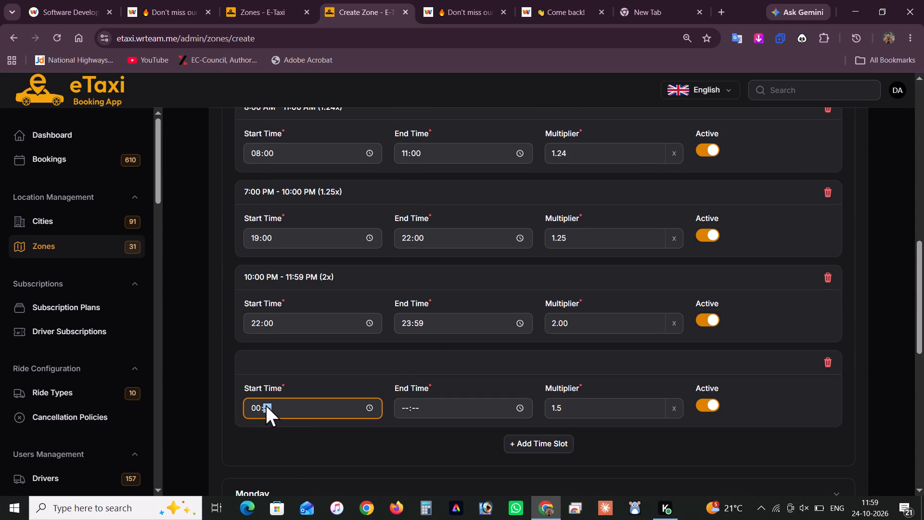
type("01")
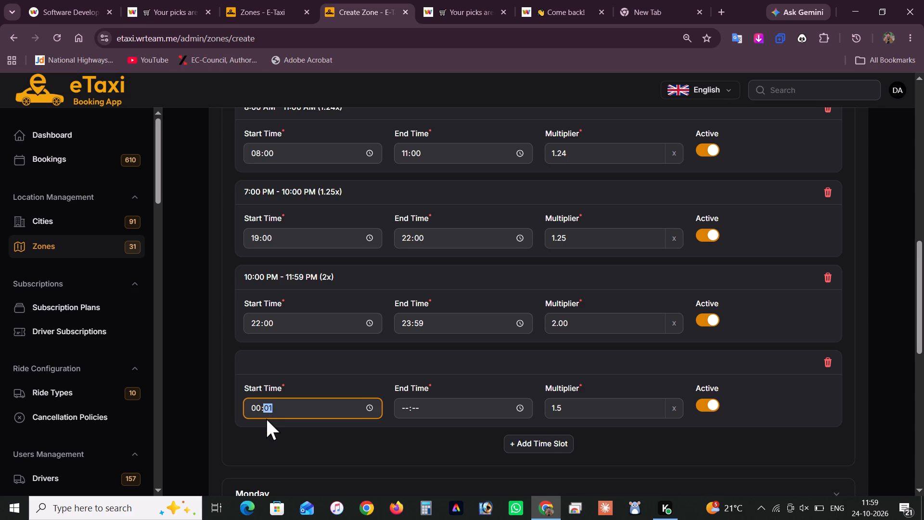
left_click(421, 414)
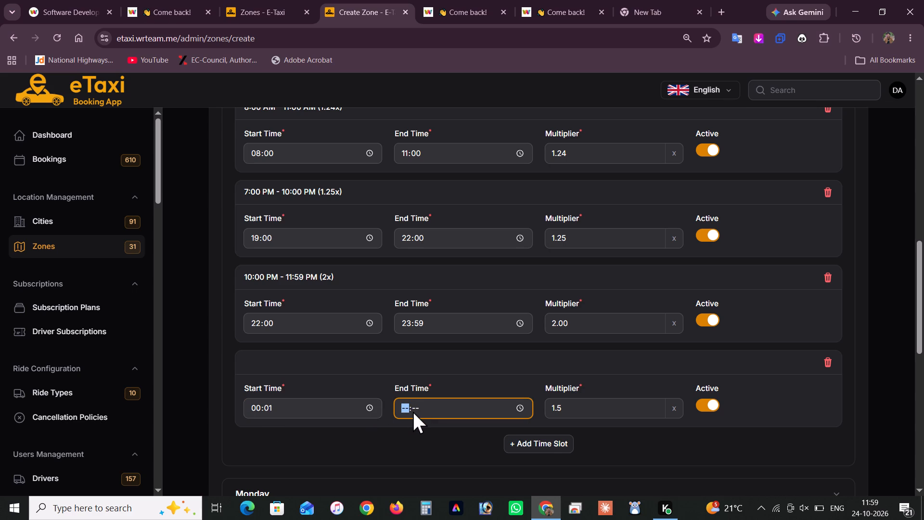
type("06")
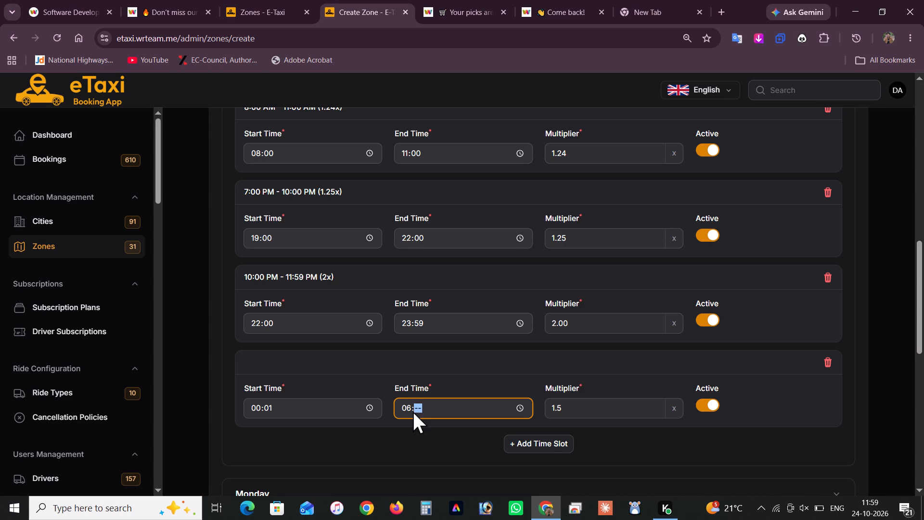
type("00")
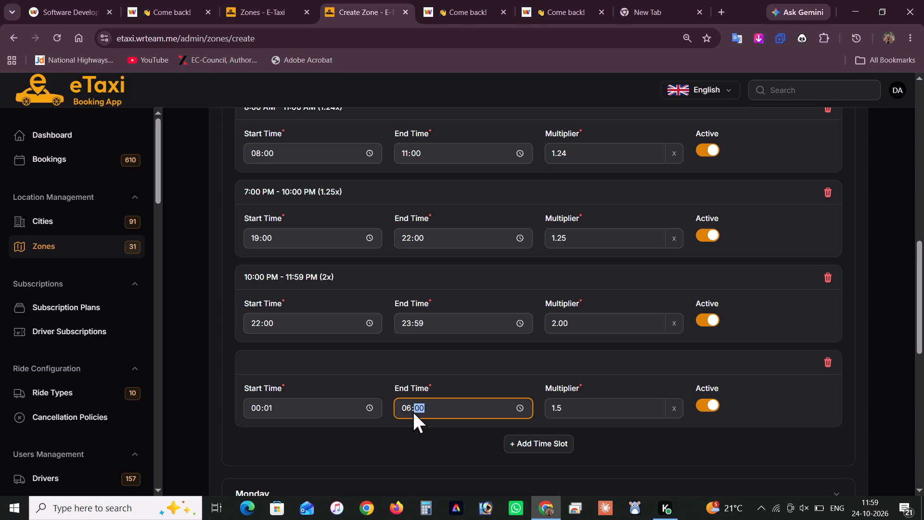
Set the multiplier of the fourth Sunday surge slot, starting at 00:01, to 02.00.
left_click(580, 413)
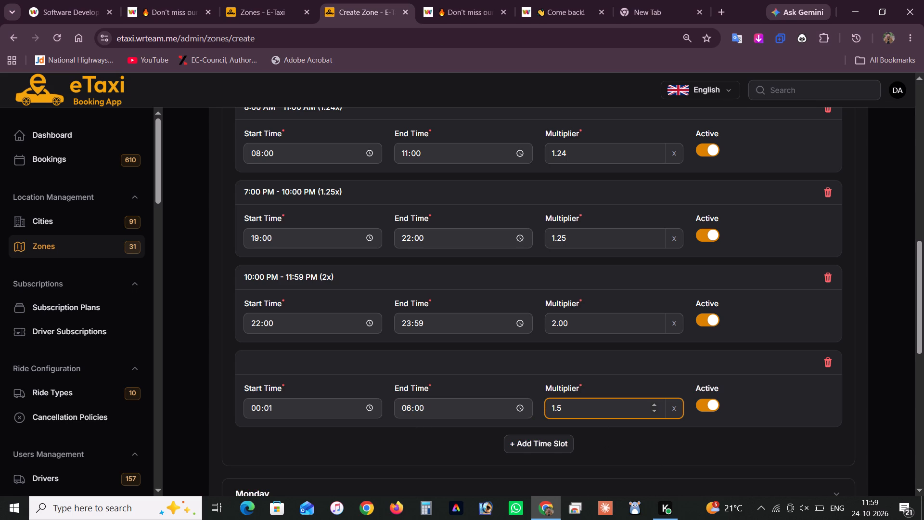
key("BackSpace")
key("BackSpace")
key("BackSpace")
key("BackSpace")
type("02.00")
left_click(658, 452)
Create the Guwahati zone with its configured boundary and Sunday surge slots.
scroll(646, 454, "down", 3)
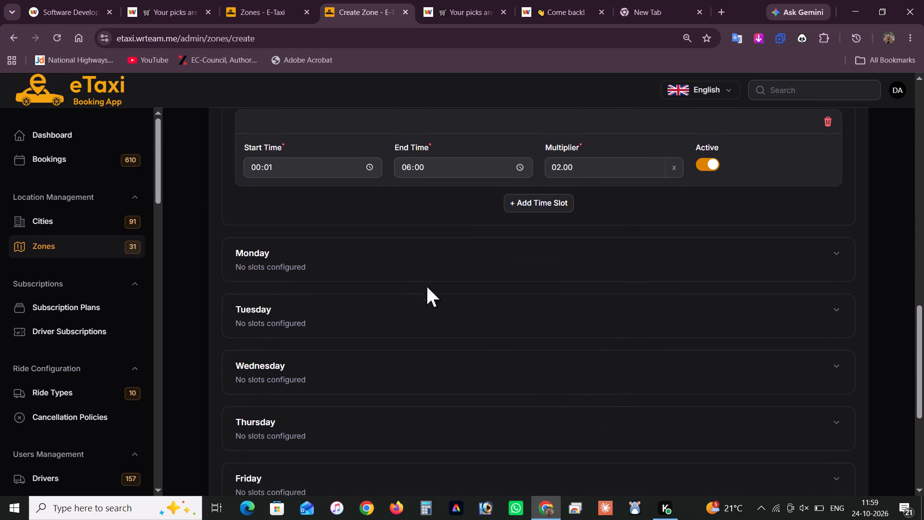
scroll(605, 375, "down", 3)
scroll(561, 418, "down", 2)
left_click(231, 463)
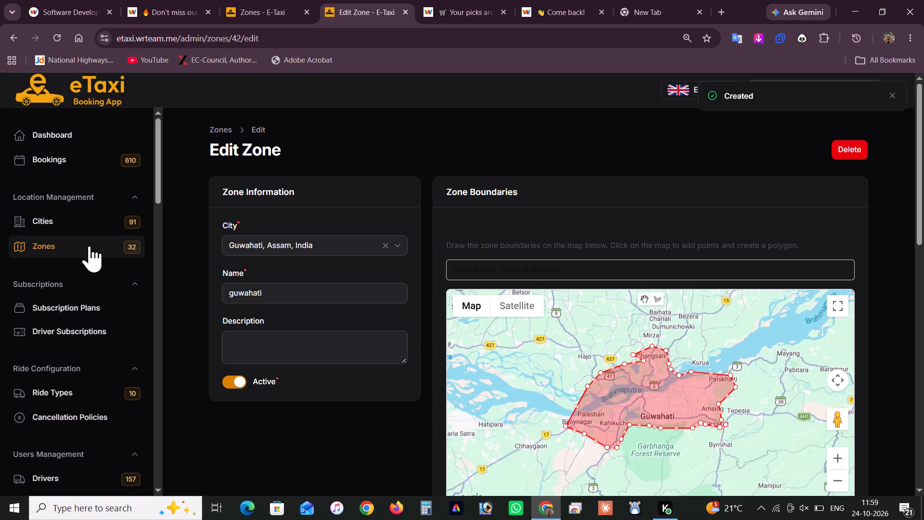
Open the Cities list and look through its first page.
left_click(96, 223)
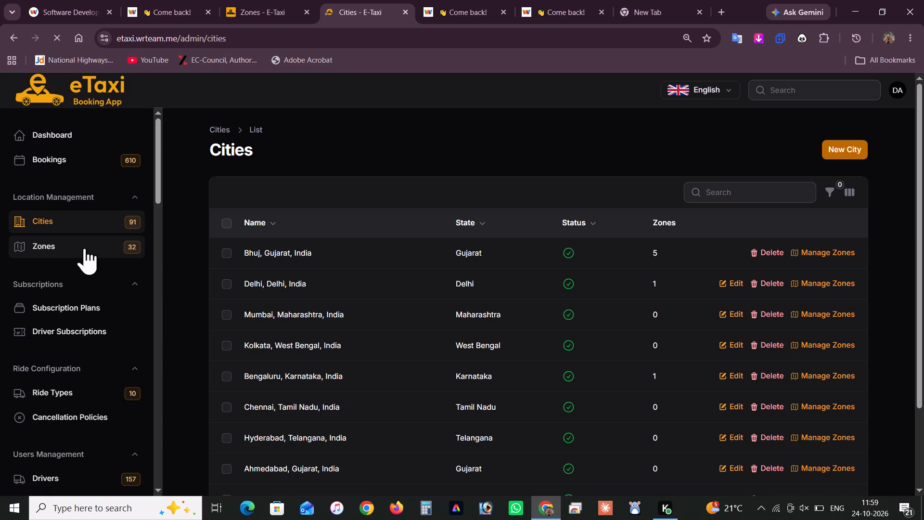
scroll(276, 320, "down", 3)
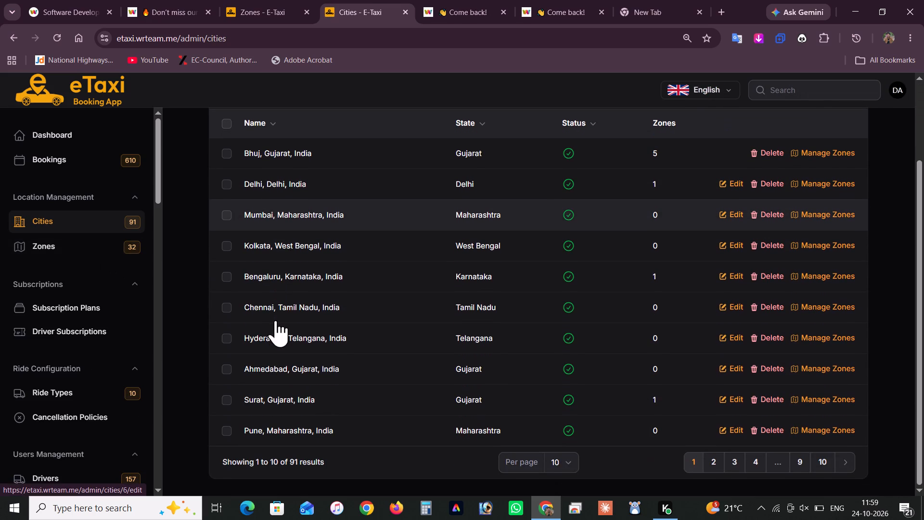
Open the Zones list, page through to the last page and select the guwahati zone's row.
left_click(64, 247)
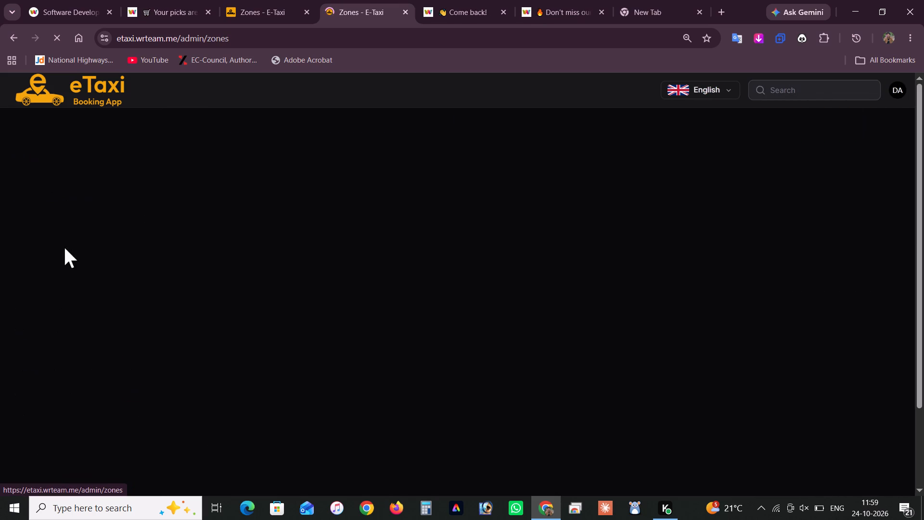
scroll(278, 311, "down", 5)
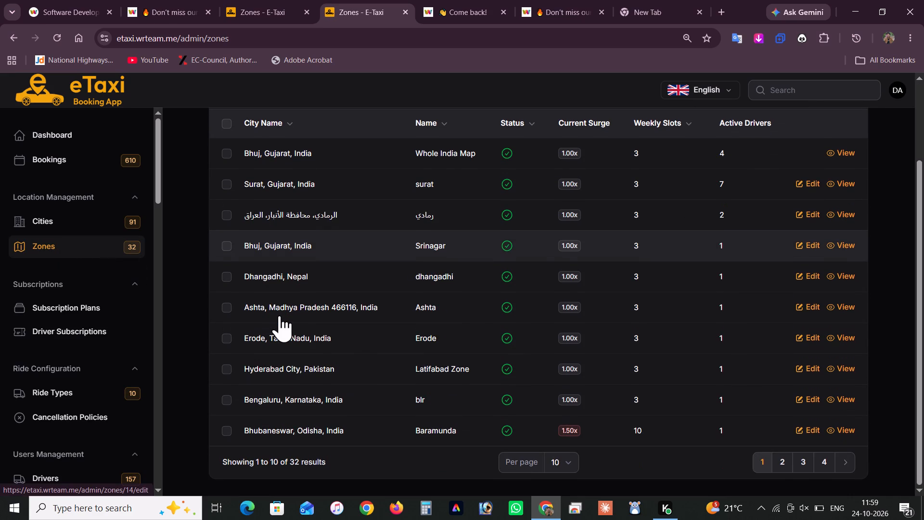
scroll(280, 269, "up", 2)
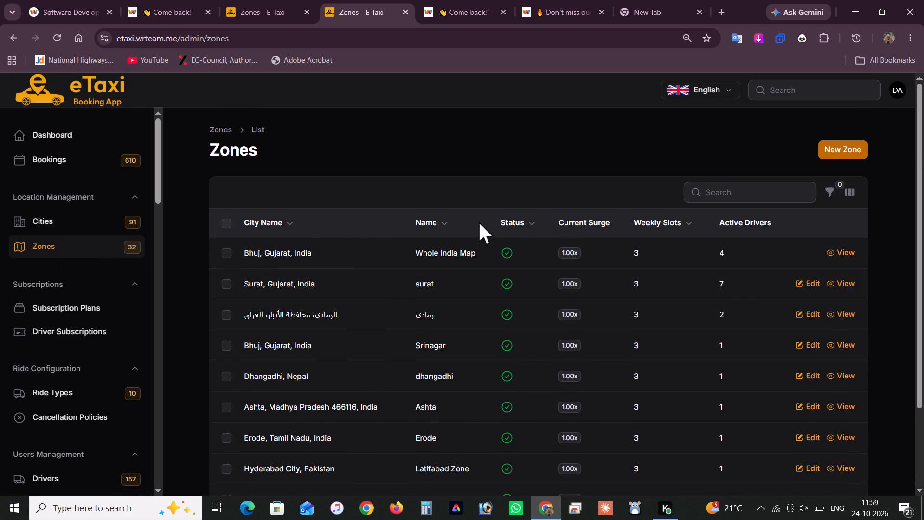
scroll(285, 287, "down", 3)
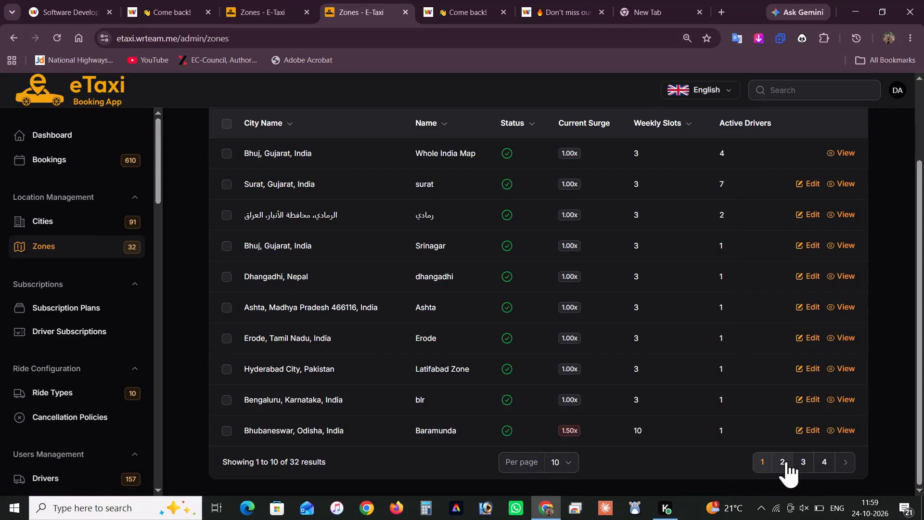
left_click(848, 463)
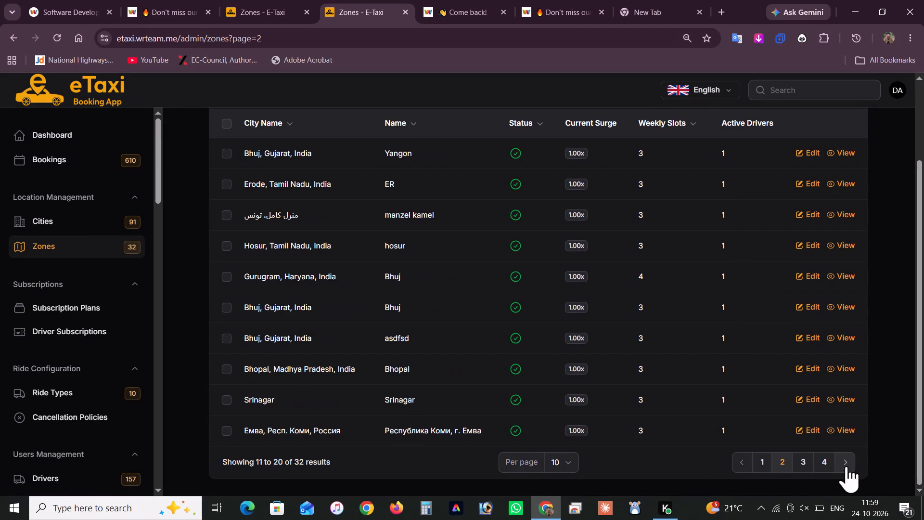
left_click(848, 465)
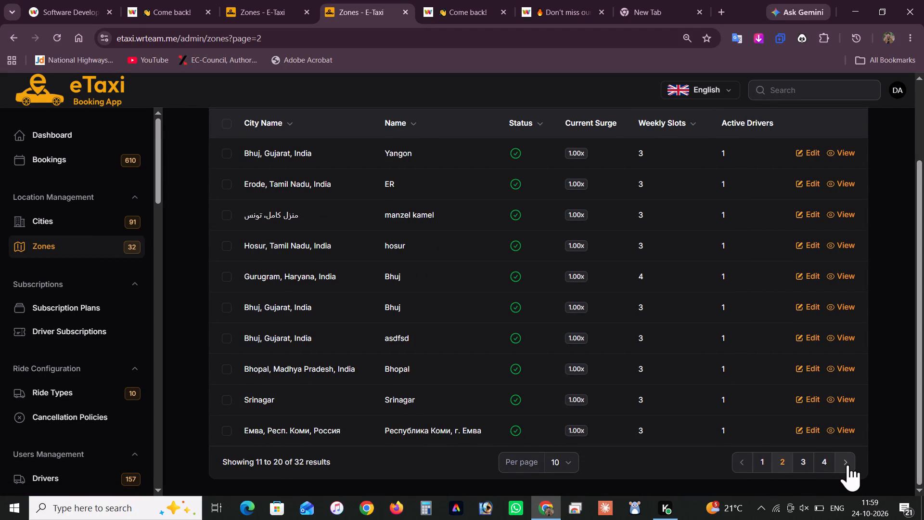
left_click(848, 465)
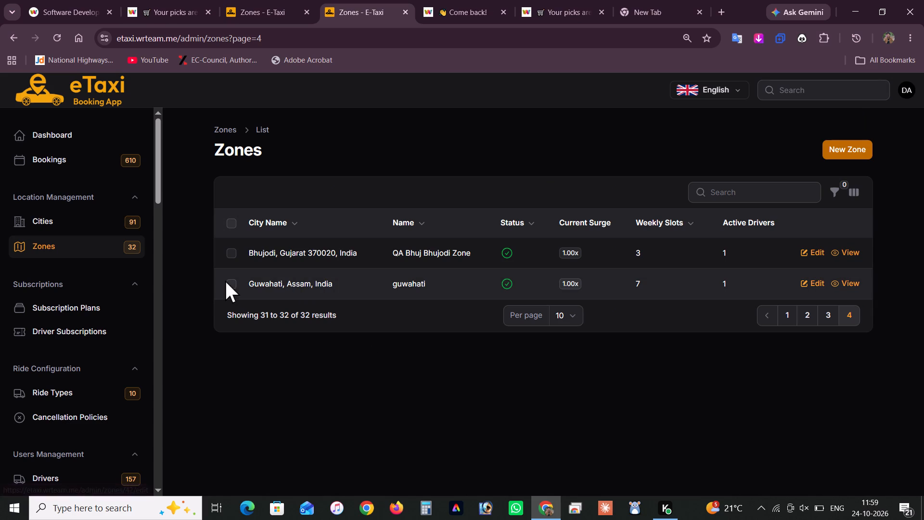
left_click(225, 281)
left_click(230, 284)
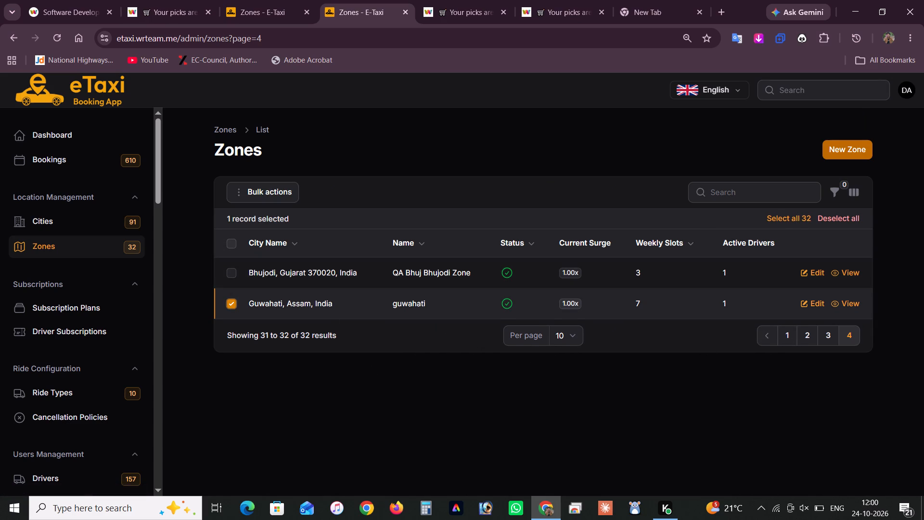
left_click(781, 394)
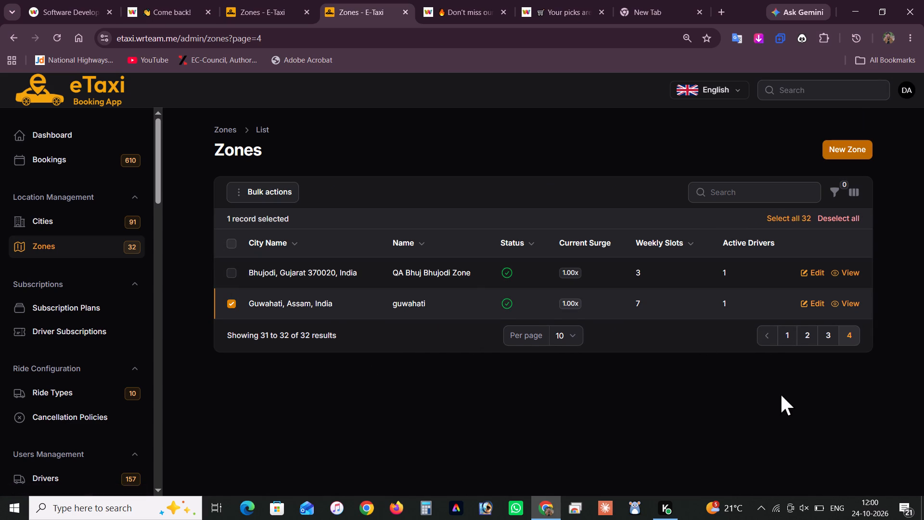
View the guwahati zone's details, including its active drivers.
left_click(845, 301)
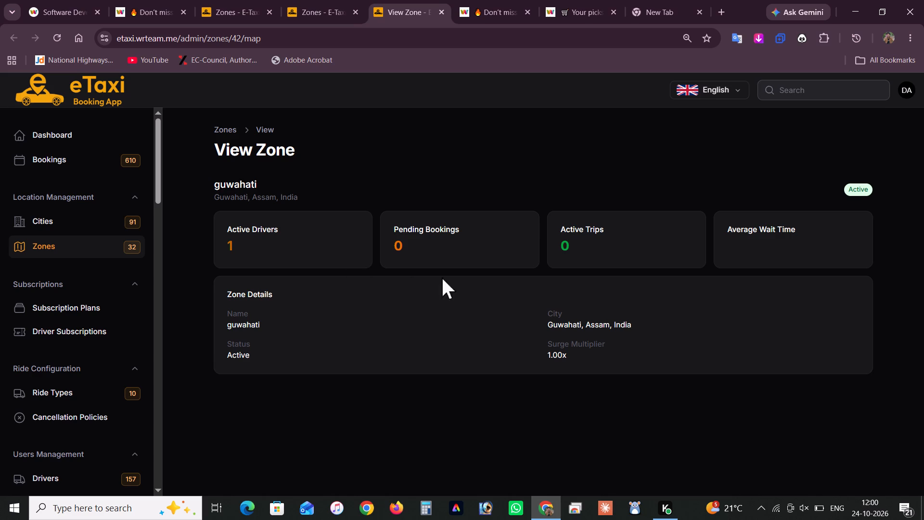
left_click_drag(283, 234, 258, 243)
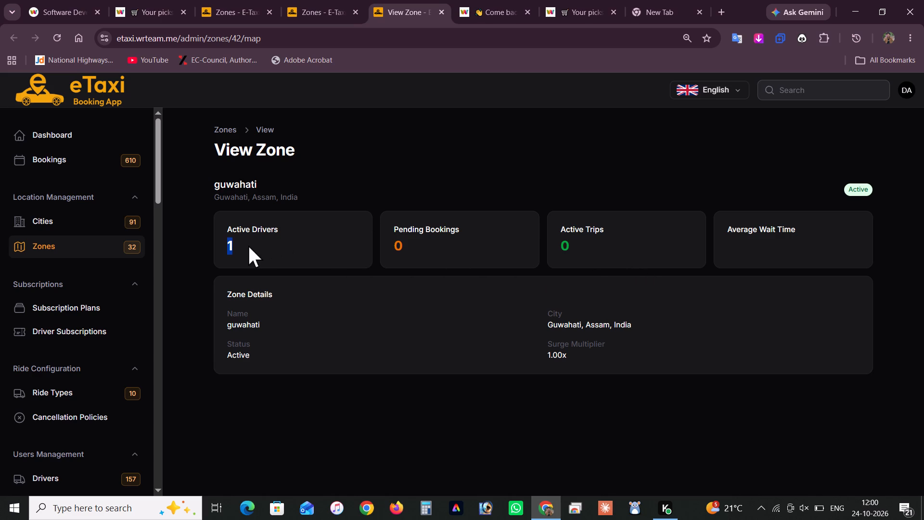
left_click(248, 246)
Open the Drivers list and examine its first page, including the document status and the actions available for each driver.
scroll(167, 270, "down", 1)
scroll(95, 343, "down", 1)
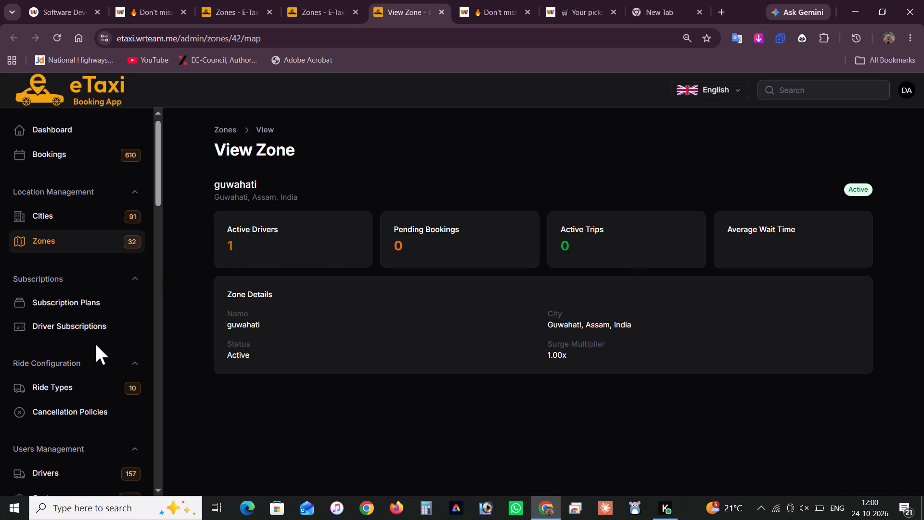
scroll(101, 370, "down", 1)
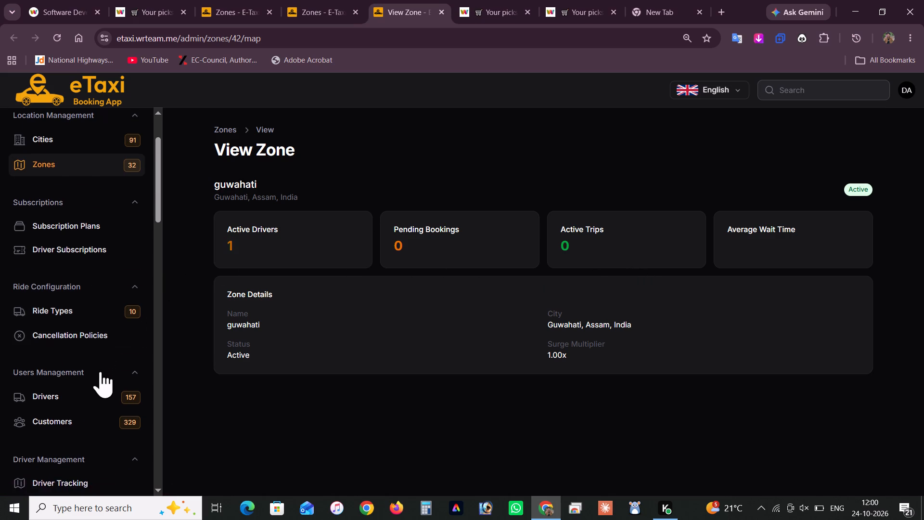
left_click(106, 320)
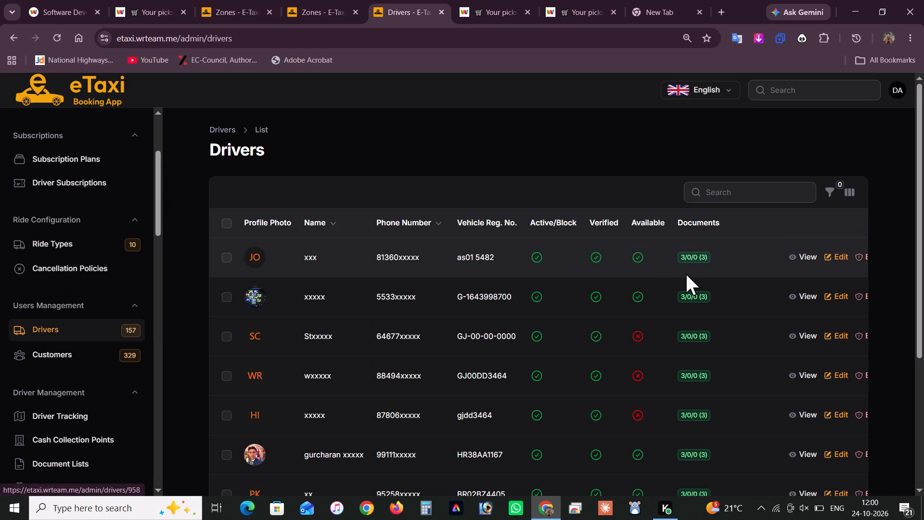
scroll(688, 278, "down", 1, "ctrl")
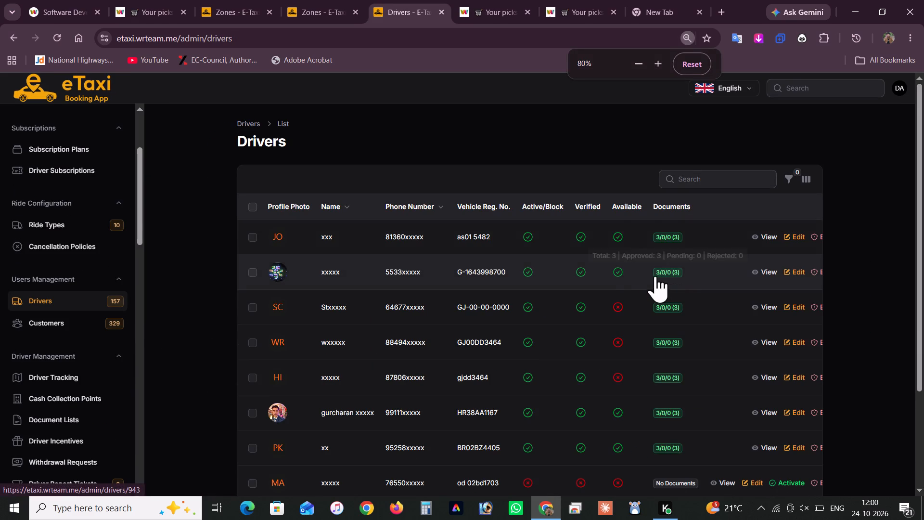
scroll(630, 272, "down", 1, "ctrl")
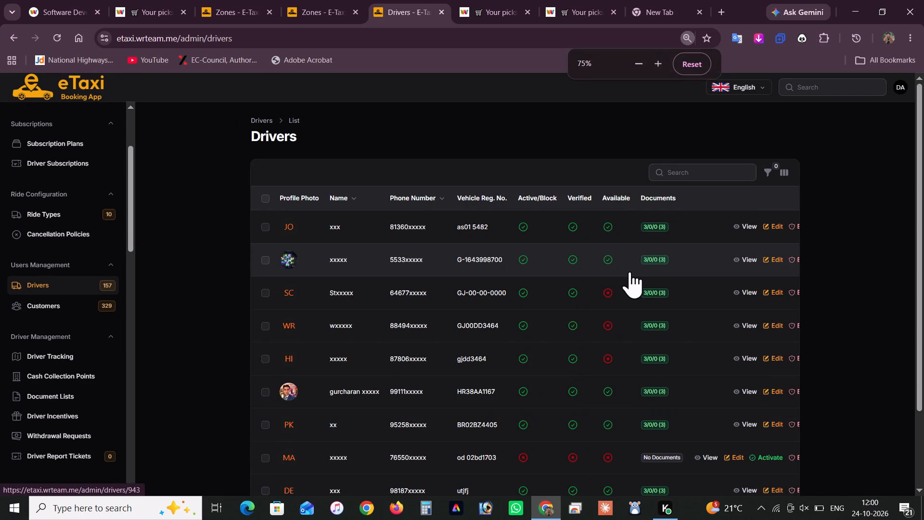
scroll(481, 110, "down", 1, "ctrl")
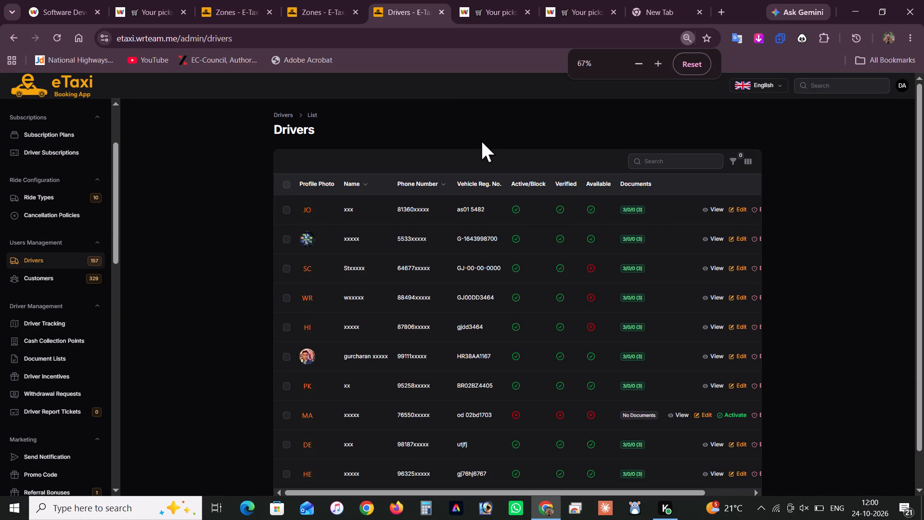
scroll(482, 114, "up", 2, "ctrl")
scroll(480, 154, "down", 3)
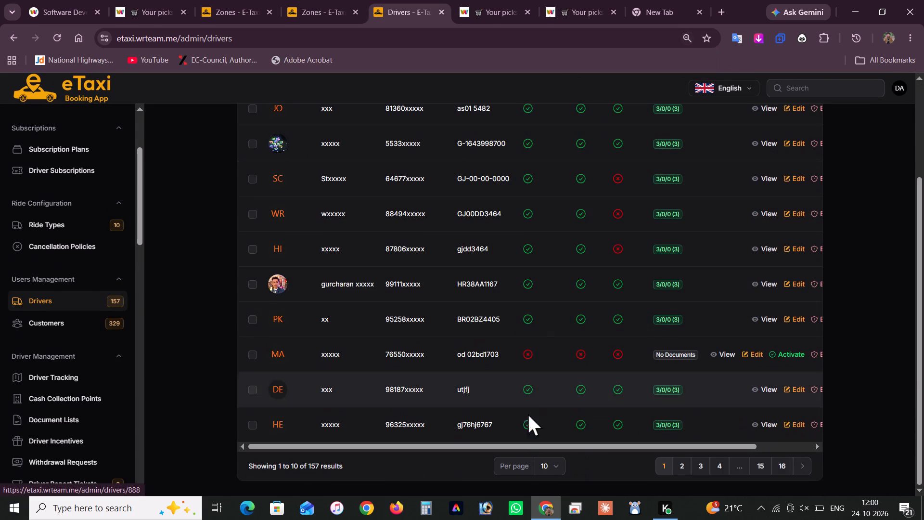
left_click_drag(512, 447, 568, 442)
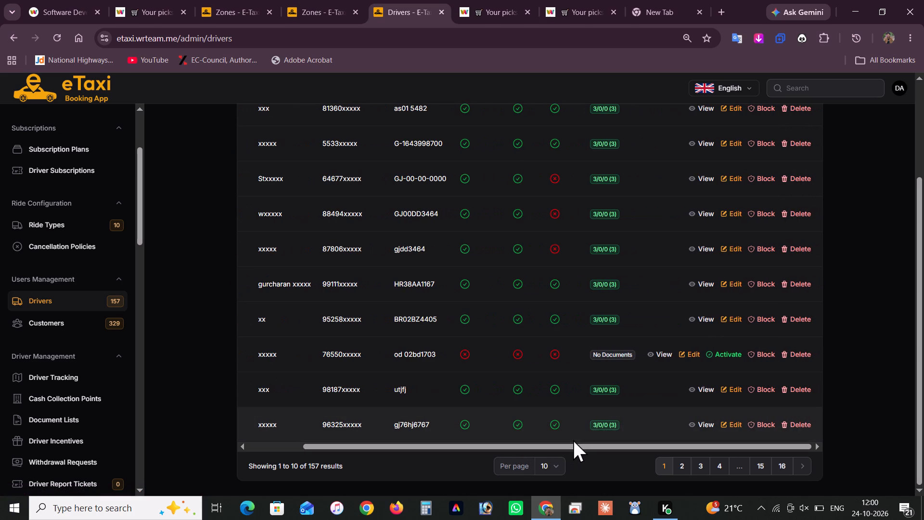
scroll(573, 440, "down", 1, "ctrl")
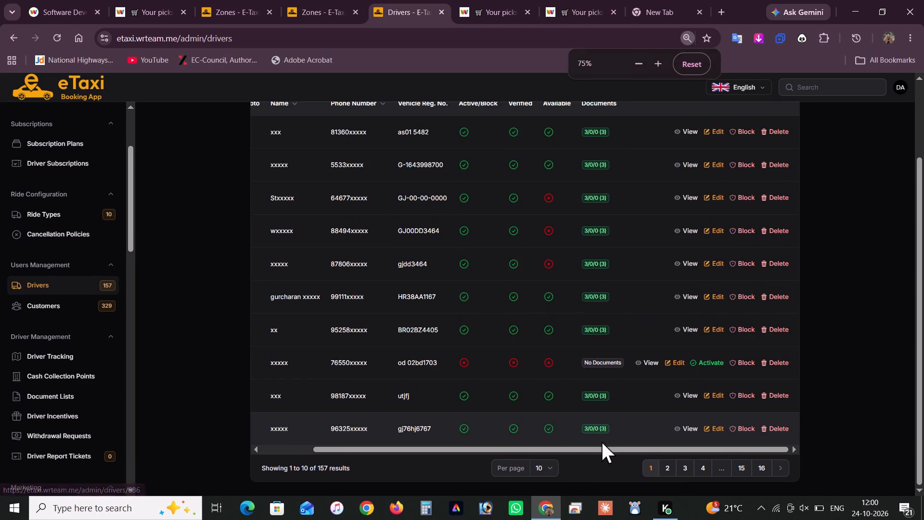
scroll(602, 442, "up", 1)
scroll(601, 453, "down", 1)
Set the Drivers list to show 50 records per page.
left_click(548, 464)
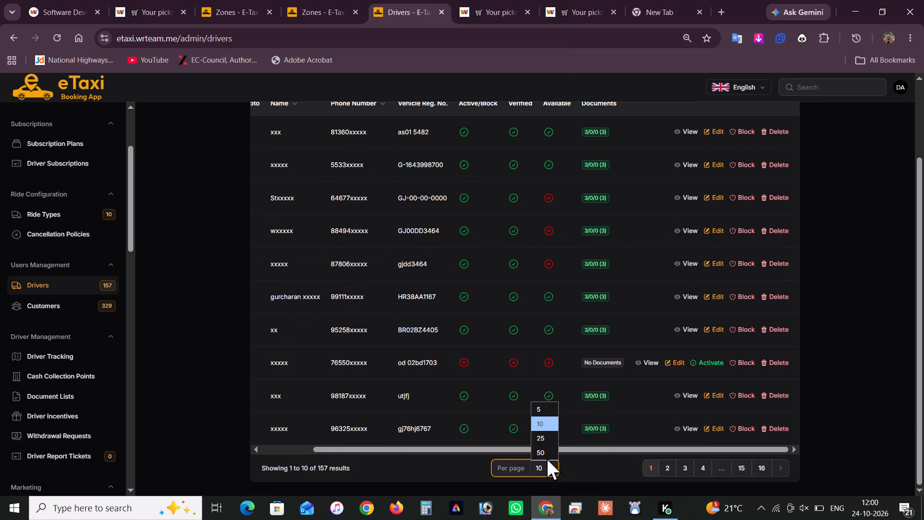
left_click(547, 456)
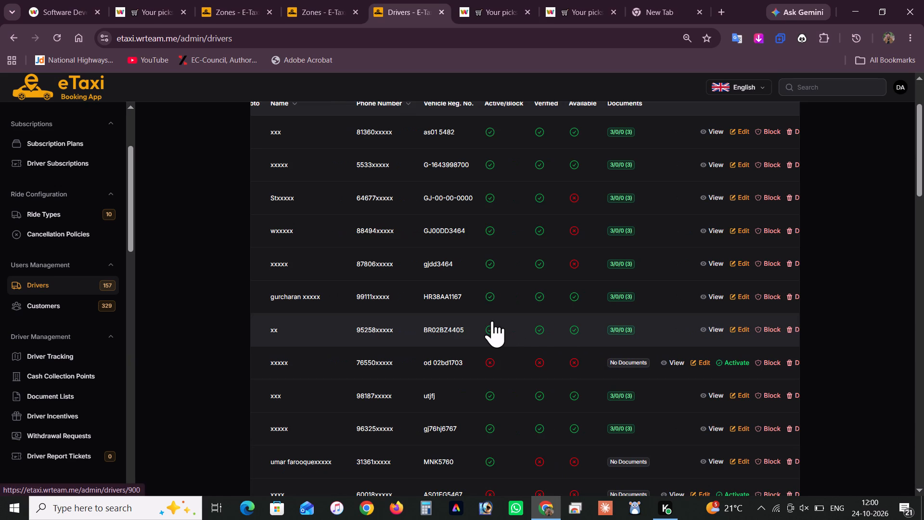
Review which columns can be shown in the Drivers table, leaving the column selection as it is.
scroll(492, 321, "up", 1)
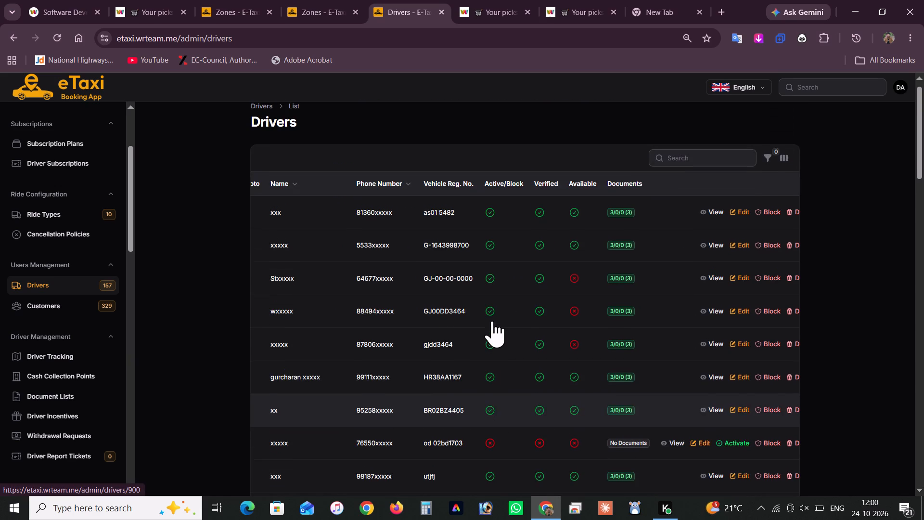
scroll(492, 321, "up", 1)
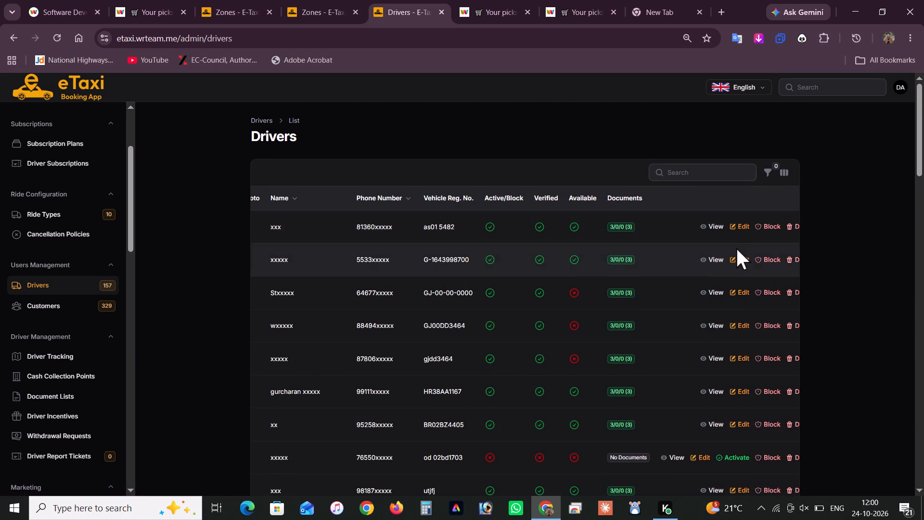
left_click(782, 171)
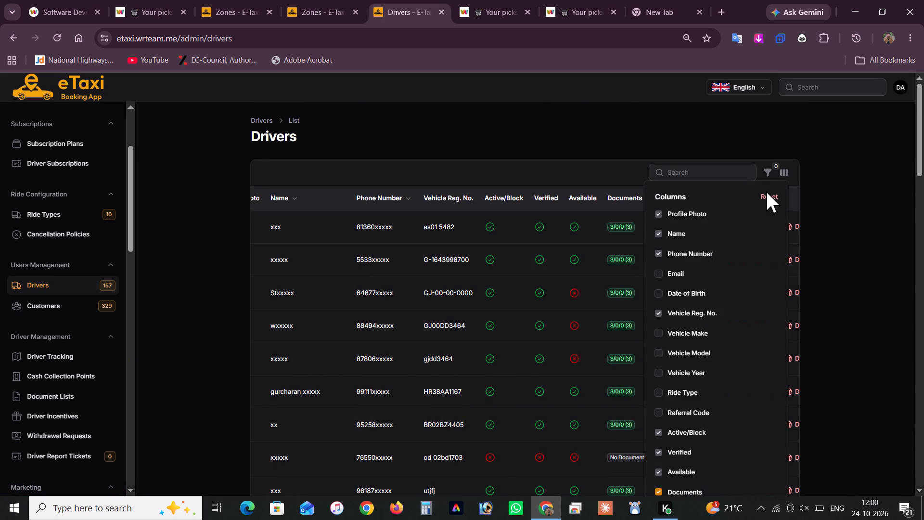
left_click(788, 175)
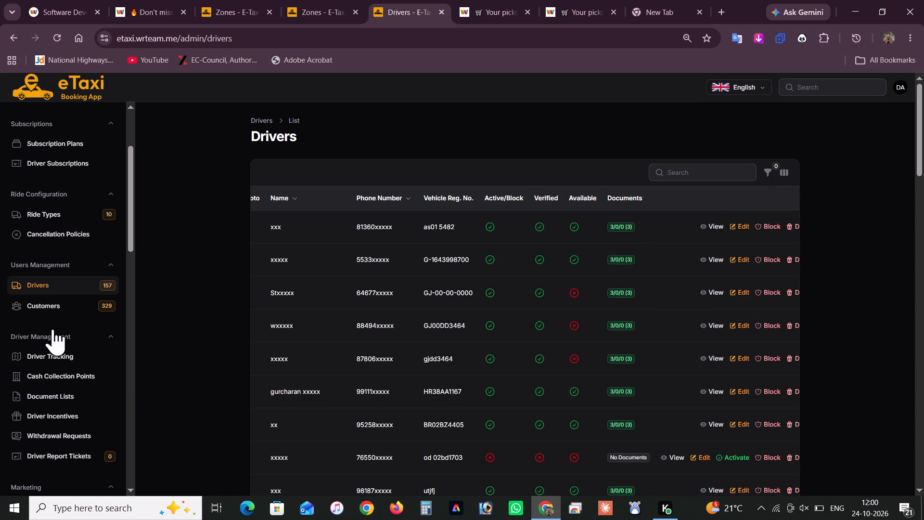
Look through the admin panel's navigation sections, including Marketing, Fare Settings, Finance Management and Support.
scroll(78, 360, "down", 4)
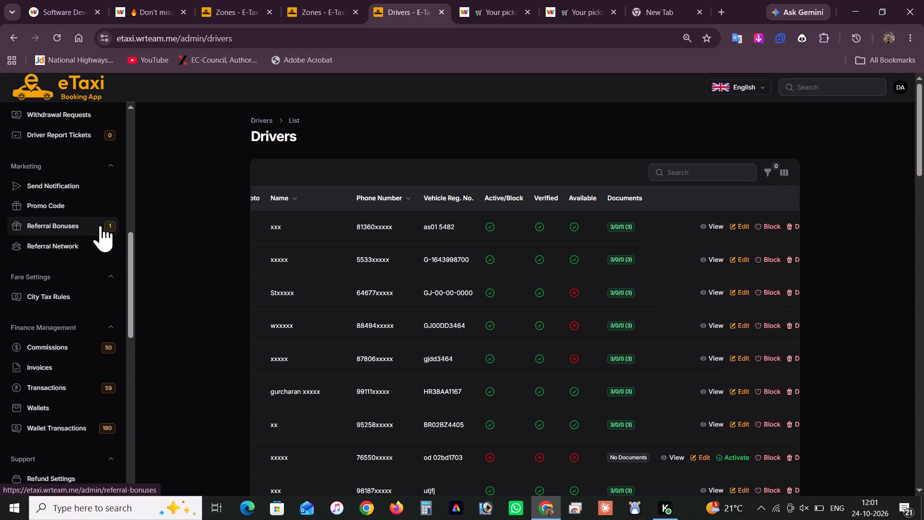
scroll(81, 334, "down", 4)
scroll(79, 337, "up", 14)
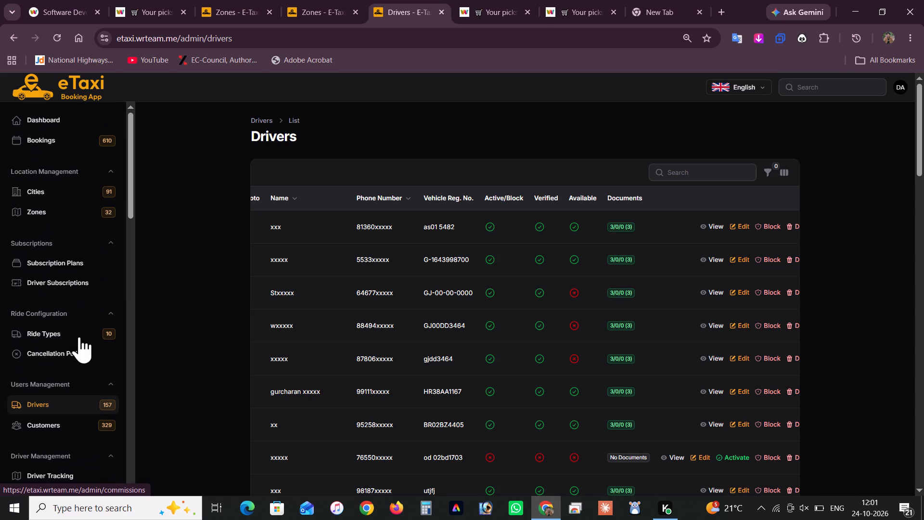
scroll(79, 337, "up", 2)
scroll(192, 253, "up", 10)
scroll(85, 212, "up", 6)
scroll(266, 173, "up", 4)
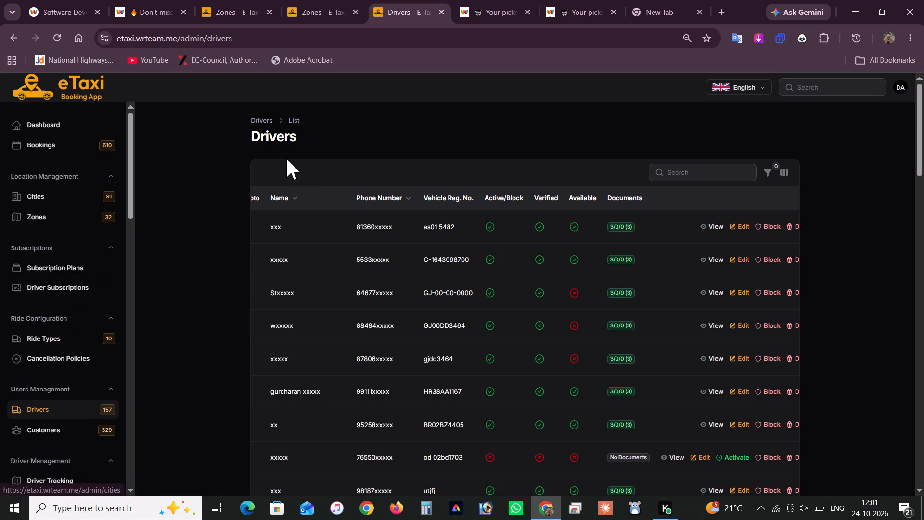
Open the Dashboard and look over its commission, earnings, payout, promo and message statistics.
left_click(264, 120)
scroll(70, 152, "up", 2)
left_click(71, 130)
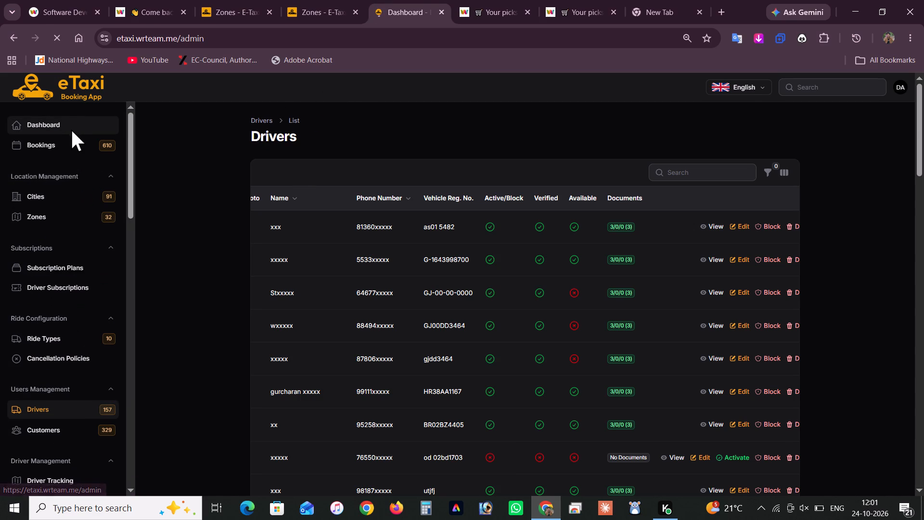
scroll(72, 130, "up", 1, "ctrl")
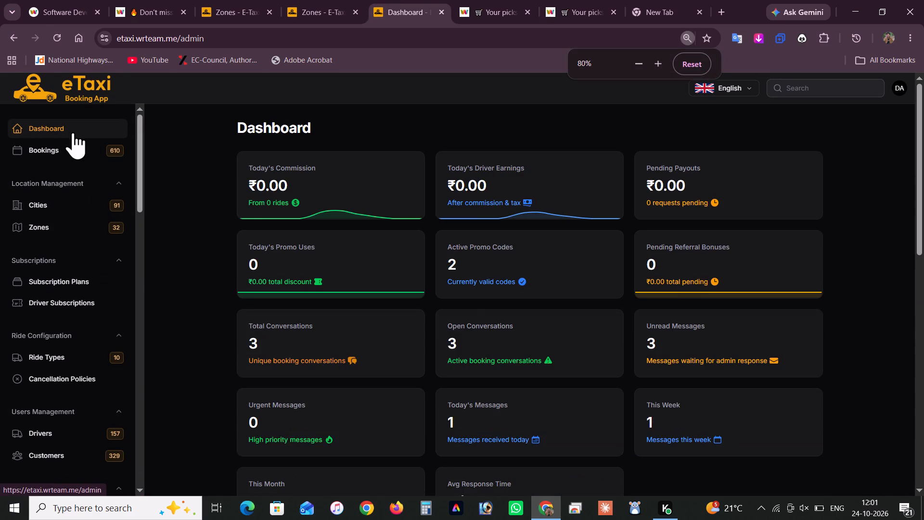
scroll(73, 132, "up", 2, "ctrl")
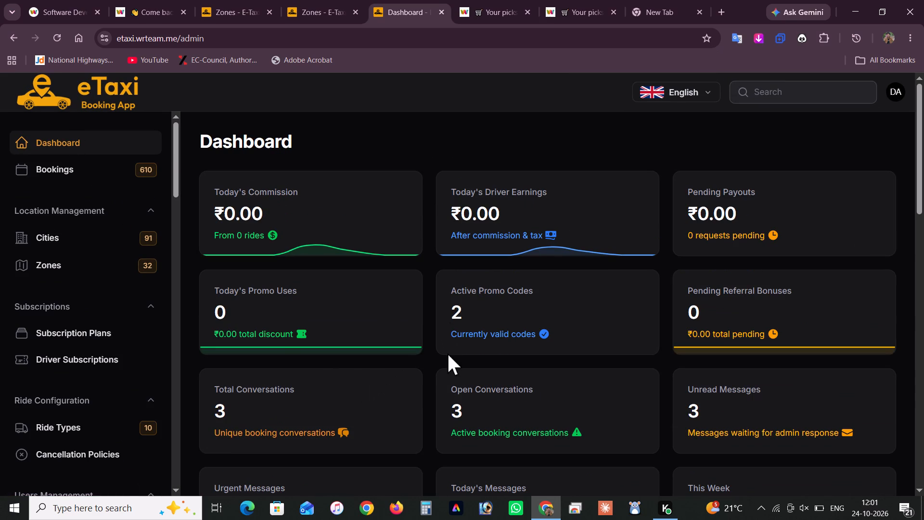
scroll(458, 353, "down", 1)
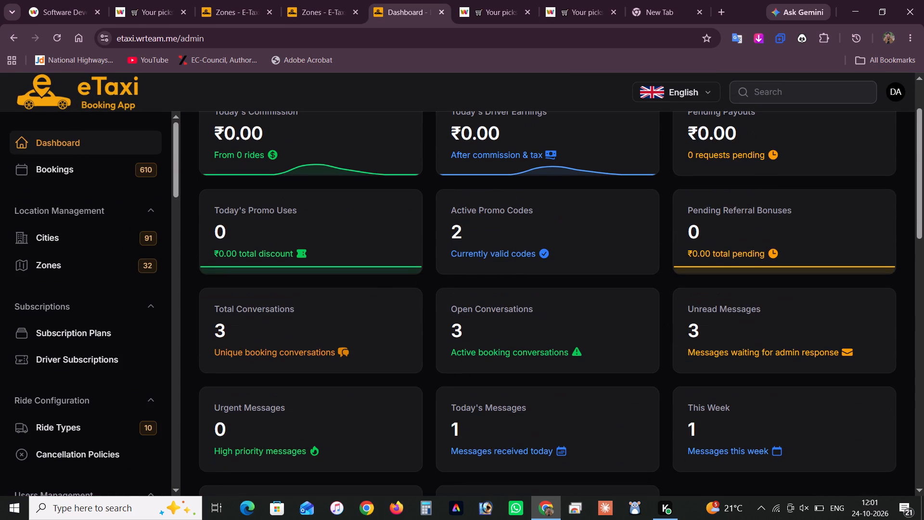
scroll(454, 355, "down", 2)
scroll(454, 355, "up", 4)
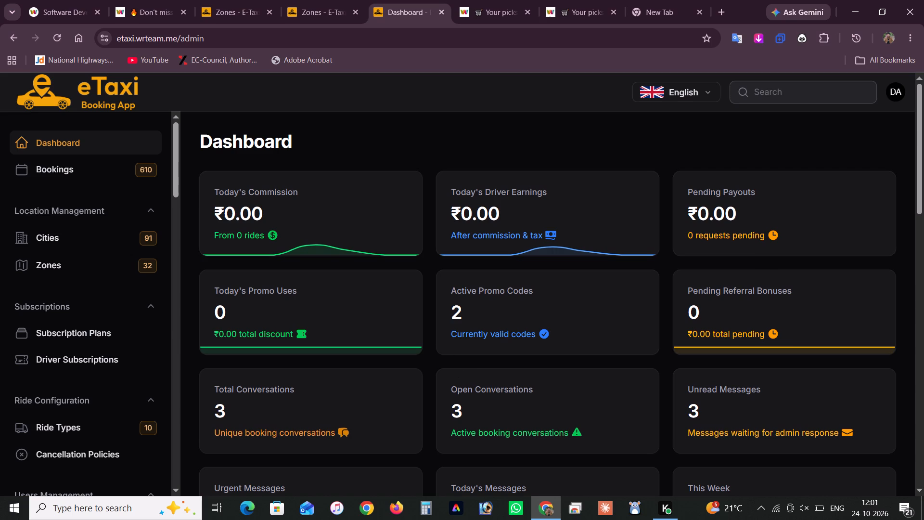
Open the Subscription Plans page after looking through the sections of the admin navigation.
scroll(77, 377, "down", 2)
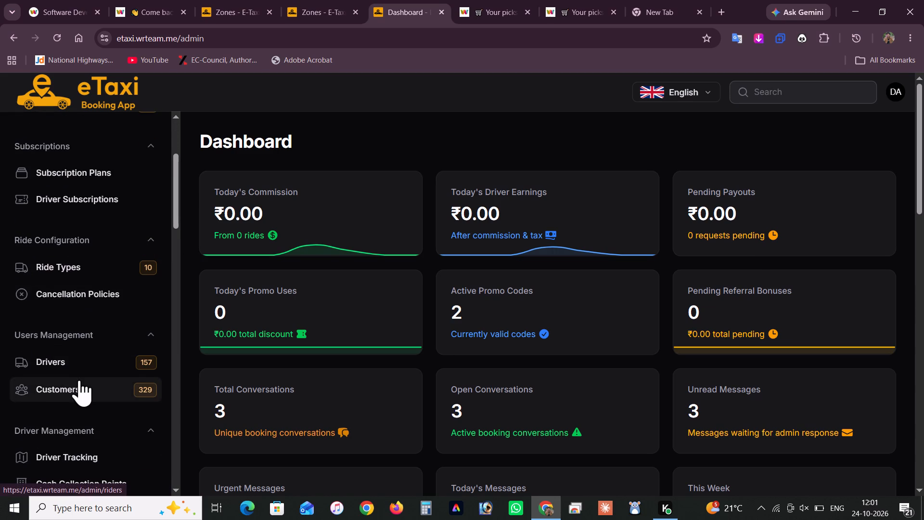
scroll(79, 380, "down", 2)
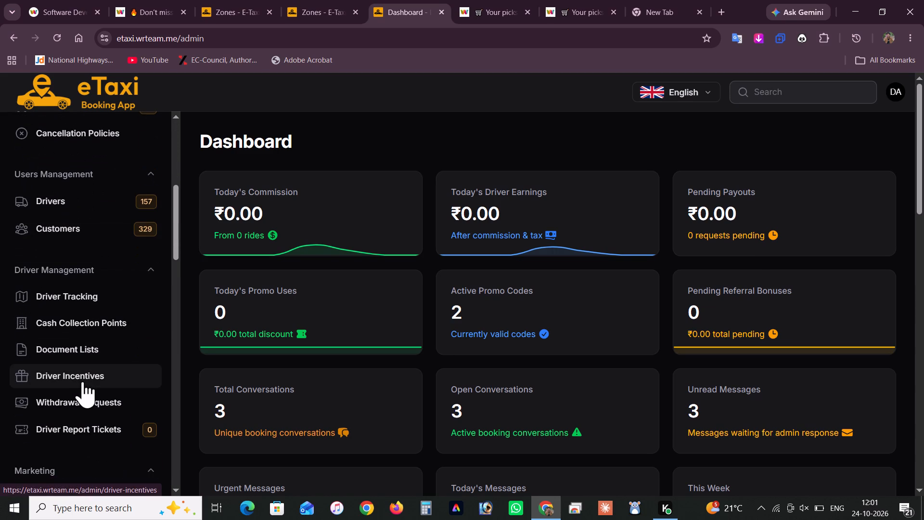
scroll(83, 381, "down", 1)
scroll(83, 381, "up", 10)
scroll(94, 271, "up", 2)
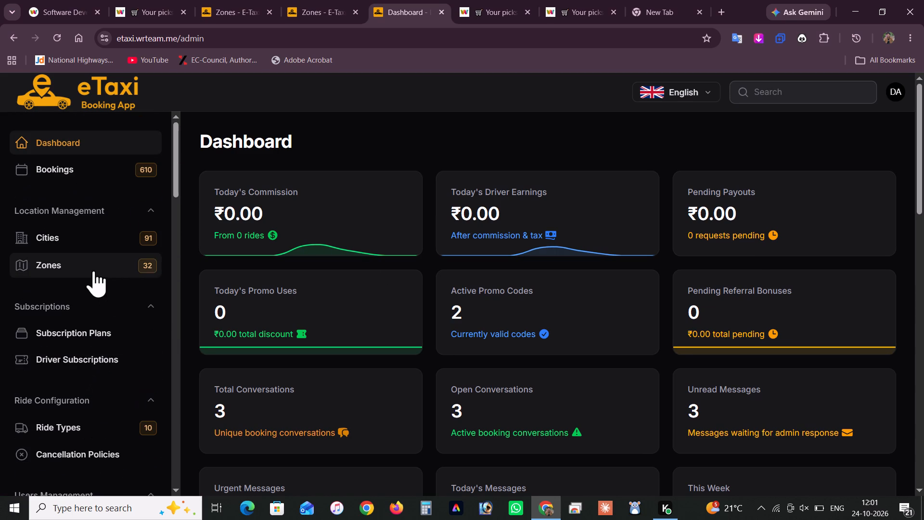
scroll(94, 271, "up", 1)
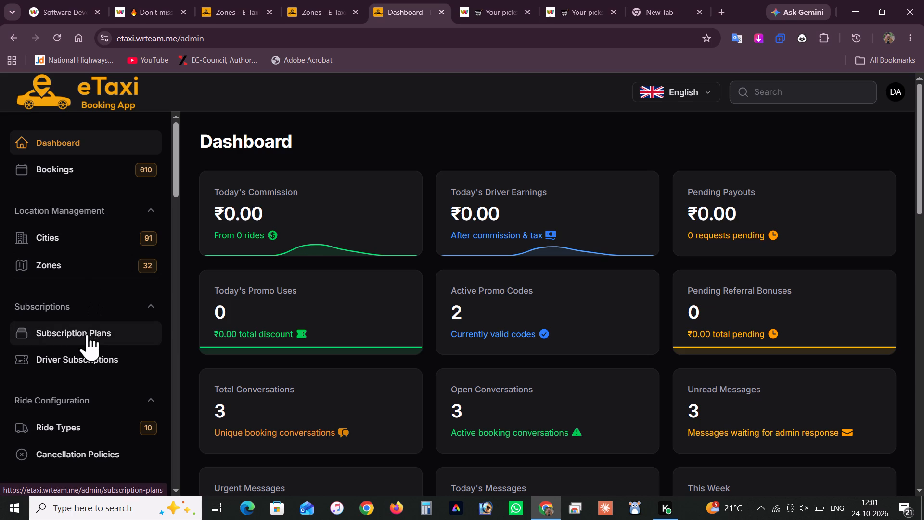
left_click(94, 333)
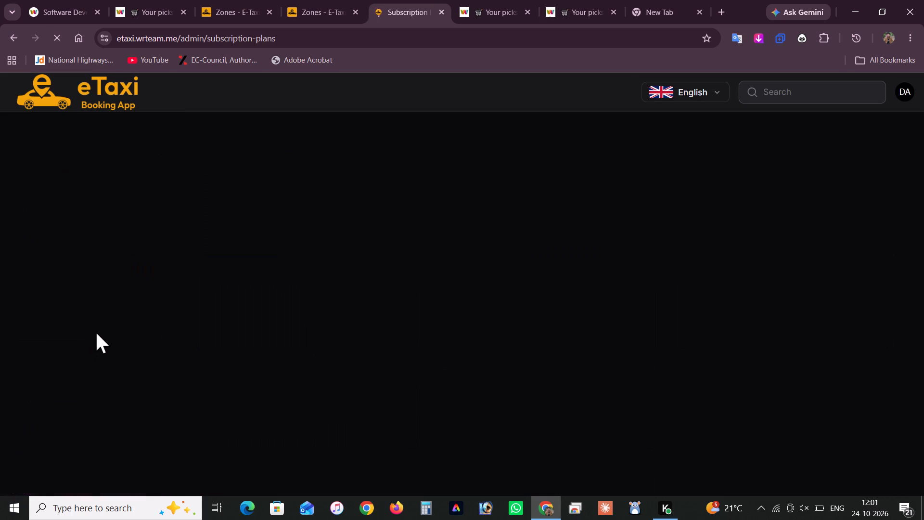